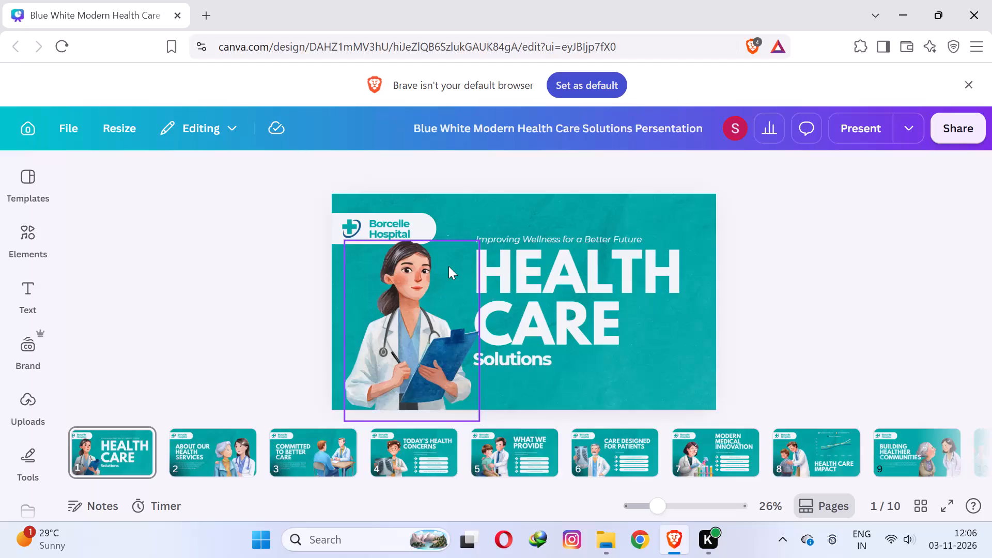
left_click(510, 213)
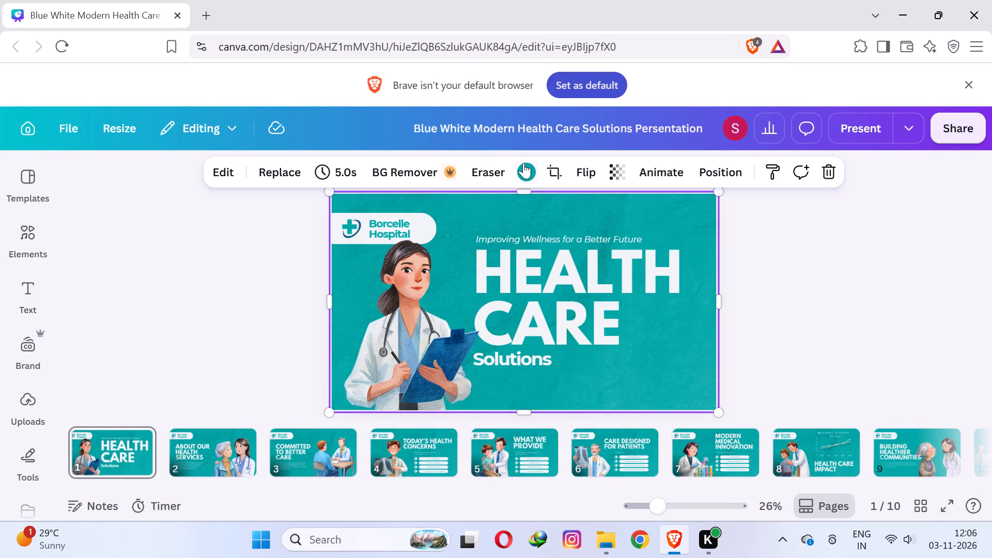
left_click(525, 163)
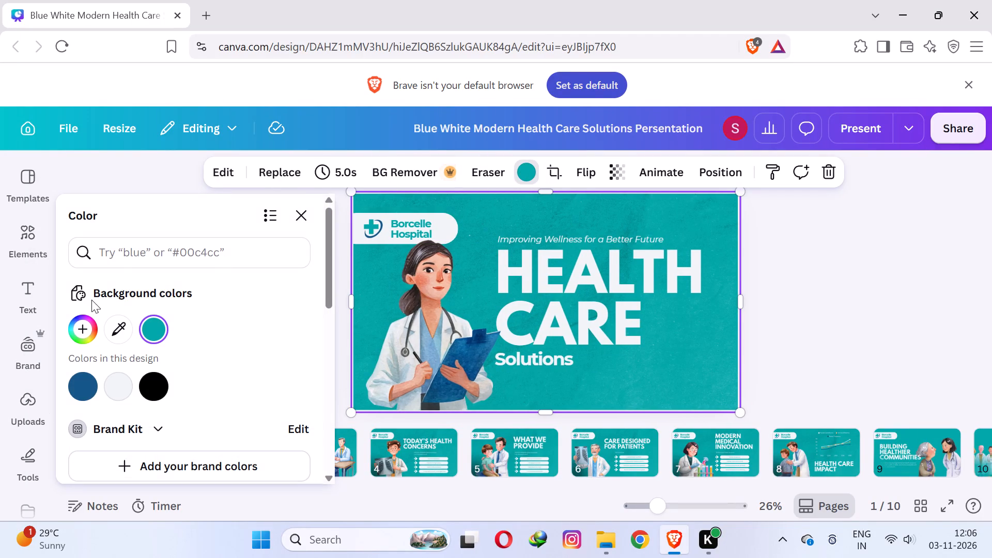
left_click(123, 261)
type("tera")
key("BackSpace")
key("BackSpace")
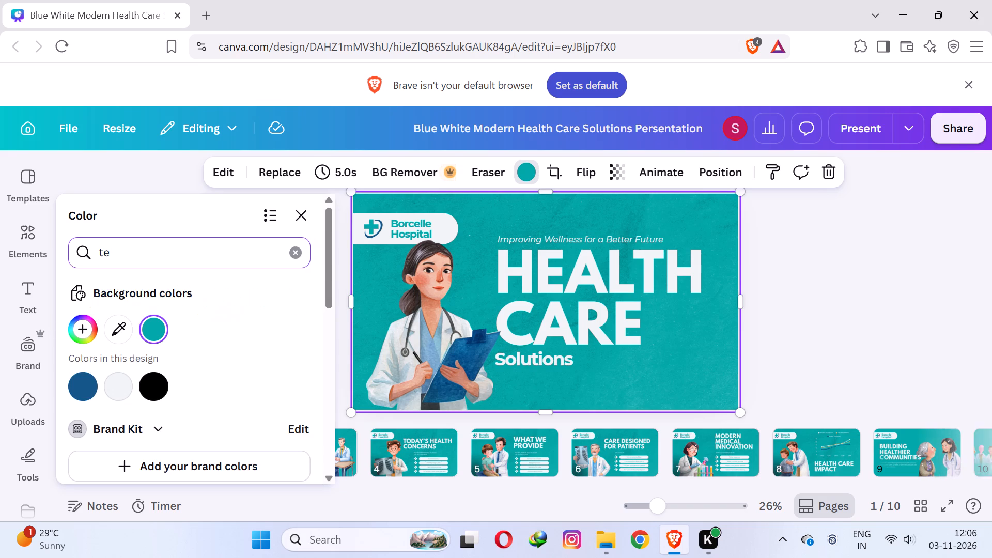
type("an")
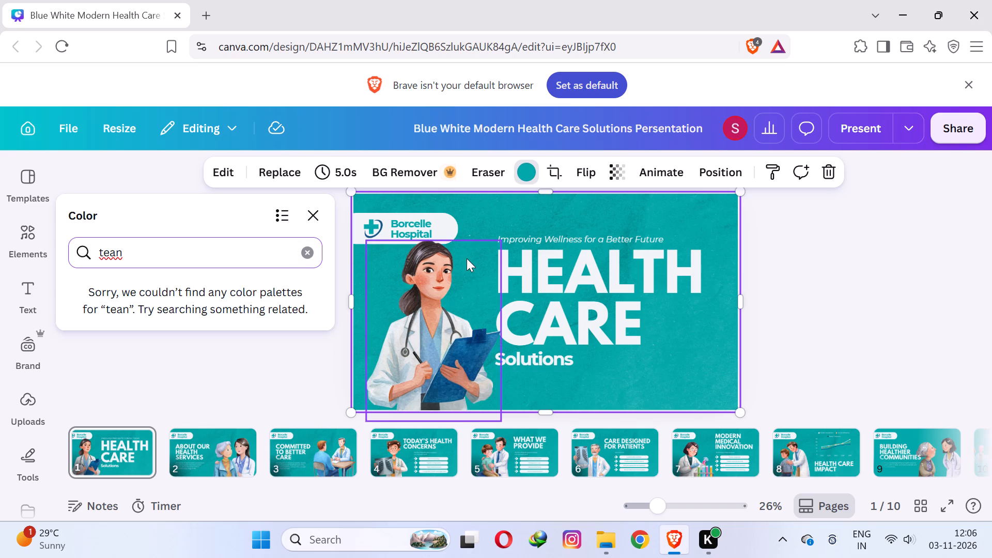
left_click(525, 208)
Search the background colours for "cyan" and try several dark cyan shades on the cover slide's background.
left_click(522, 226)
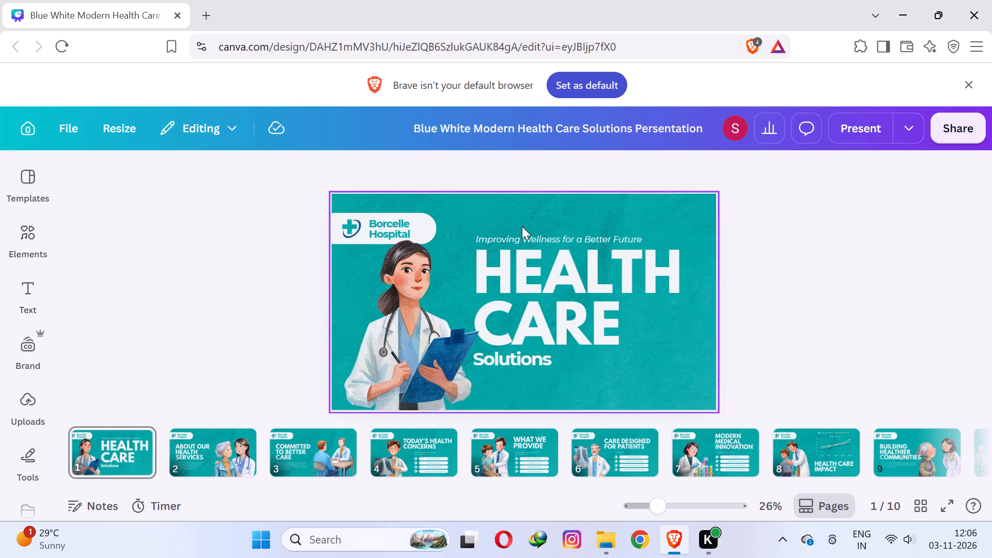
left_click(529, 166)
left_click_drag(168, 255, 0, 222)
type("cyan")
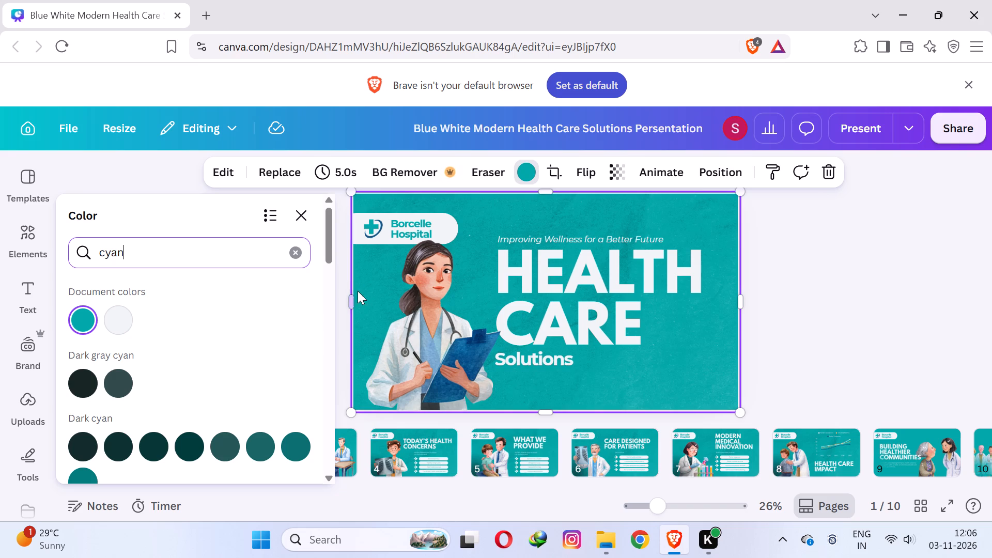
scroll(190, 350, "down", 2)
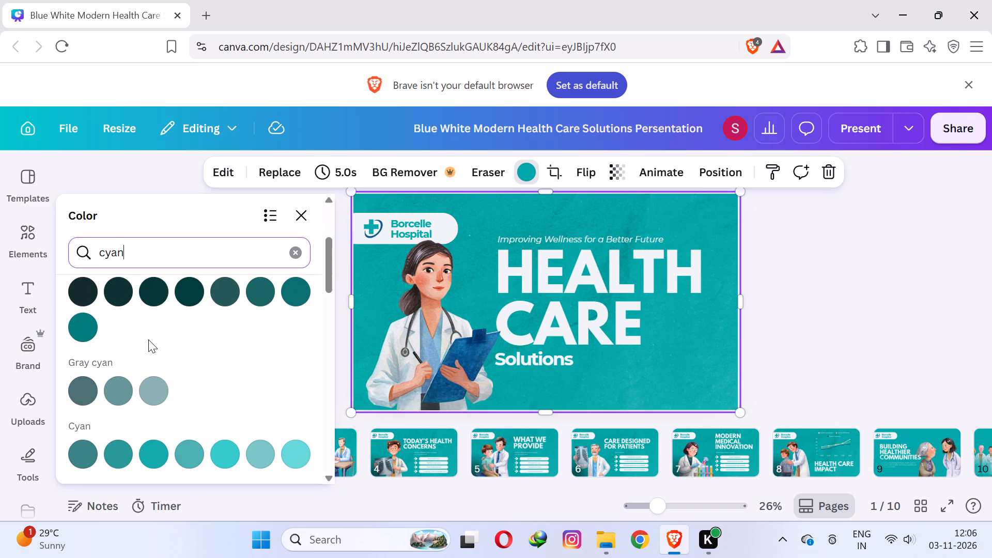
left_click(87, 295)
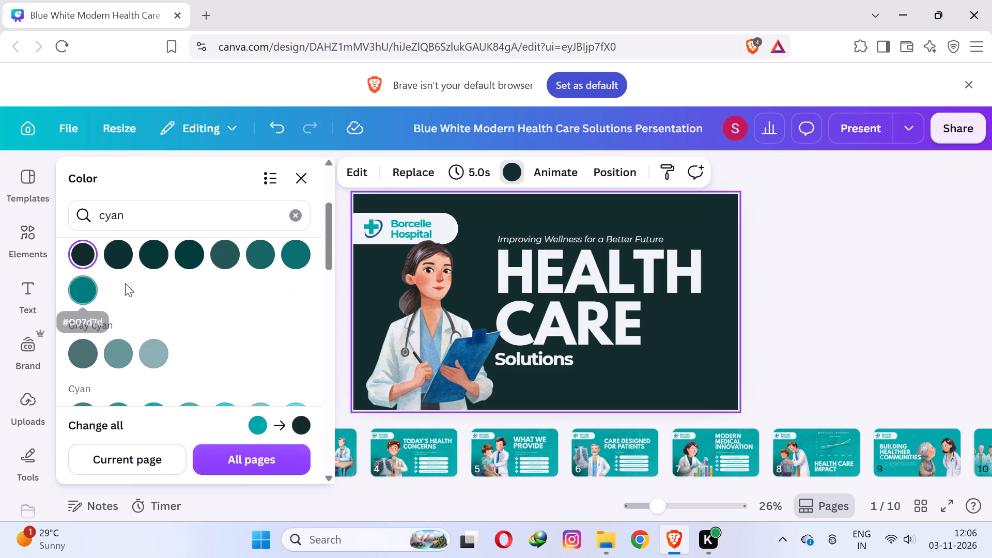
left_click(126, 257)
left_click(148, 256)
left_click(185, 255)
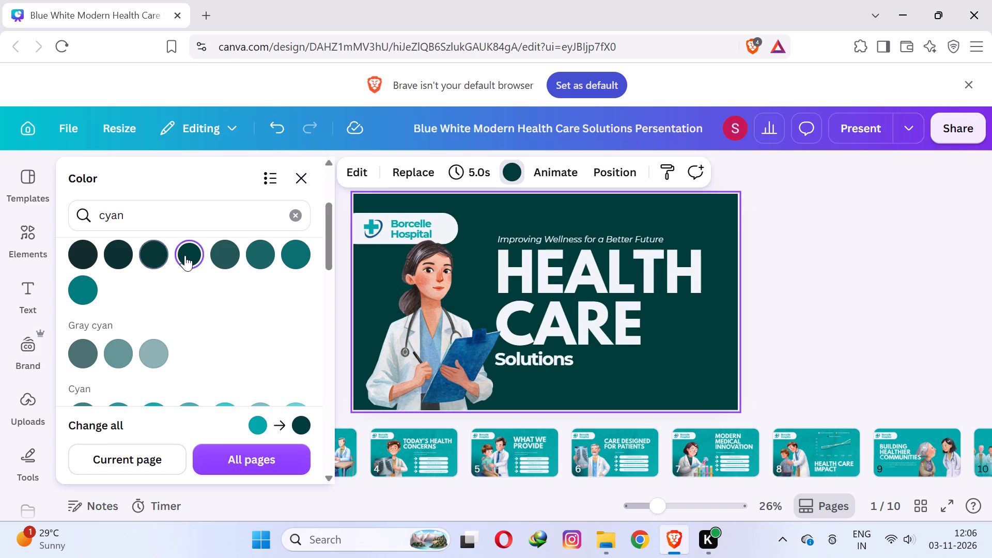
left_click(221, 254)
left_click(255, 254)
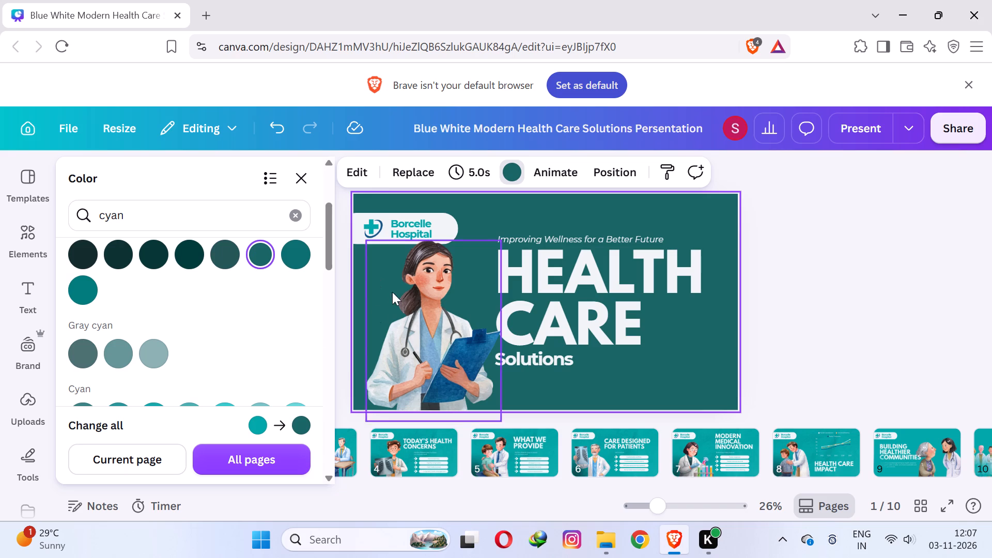
Set the cover slide's background to the teal from the document colours.
scroll(311, 308, "up", 2)
scroll(298, 363, "down", 1)
scroll(158, 252, "up", 2)
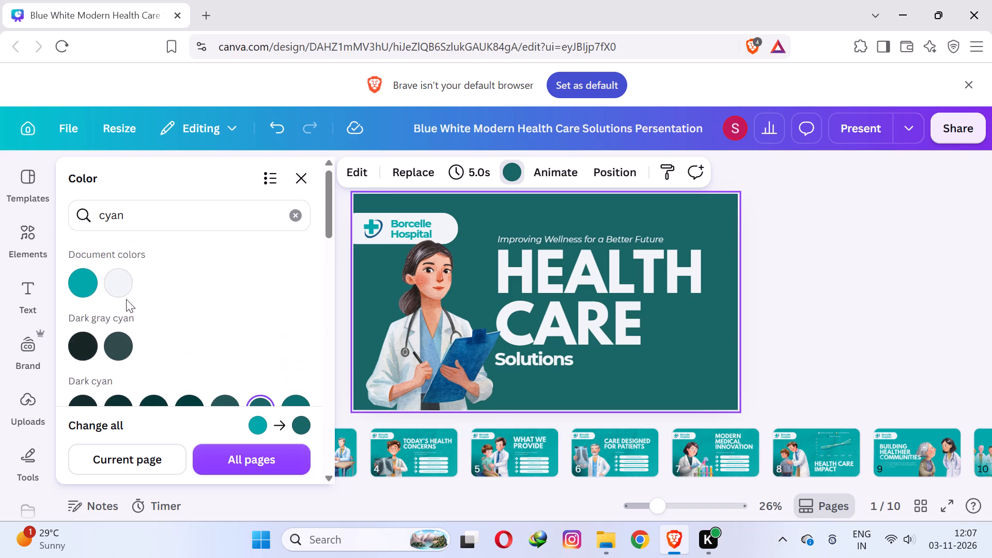
left_click(82, 282)
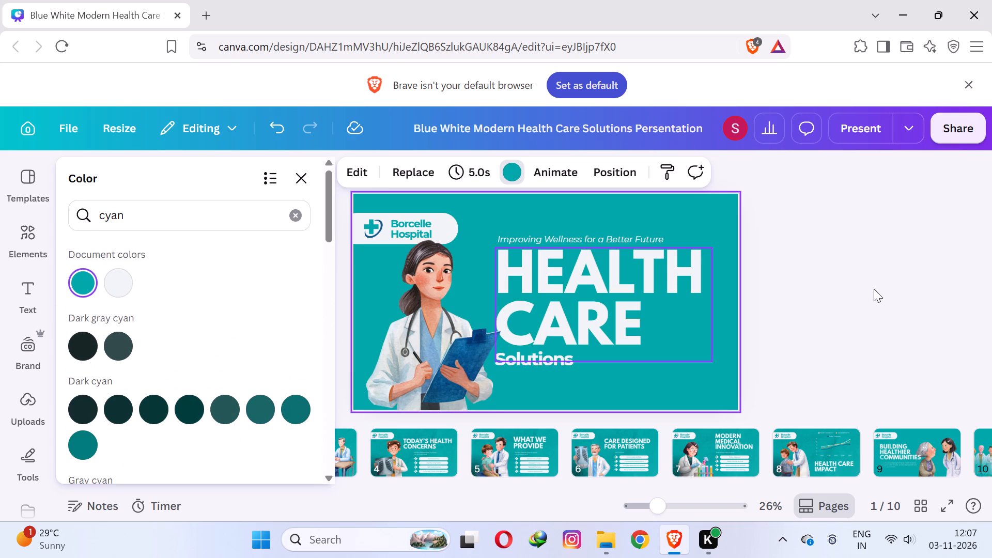
left_click(878, 286)
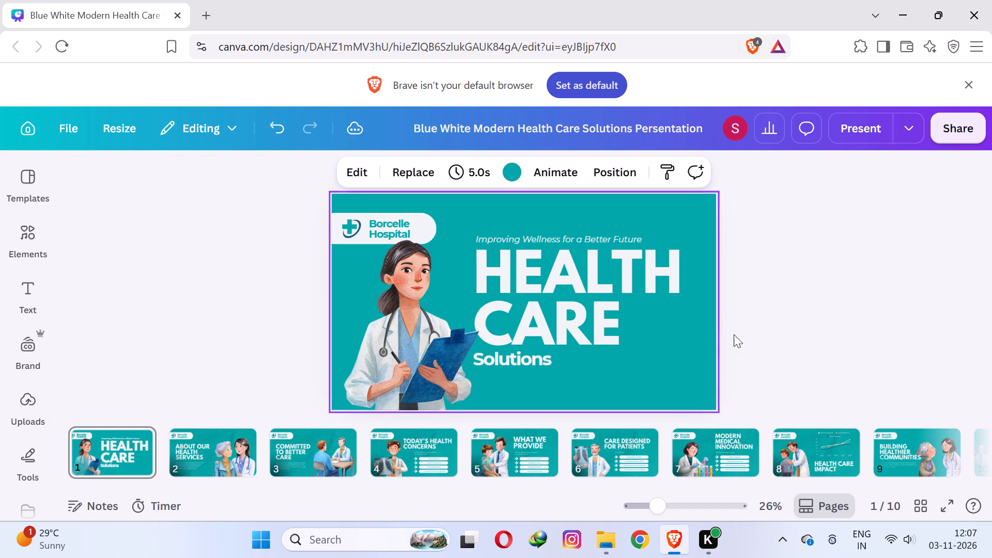
Replace "Borcelle" in the cover slide's hospital name with "TODA" in uppercase, keeping "Hospital" on the second line.
double_click(394, 226)
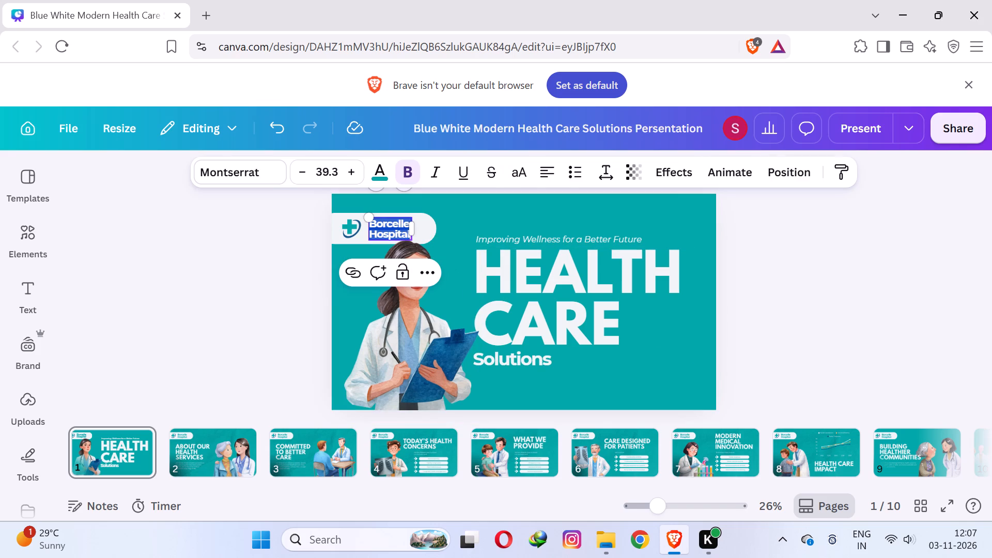
left_click(408, 226)
left_click_drag(408, 226, 402, 226)
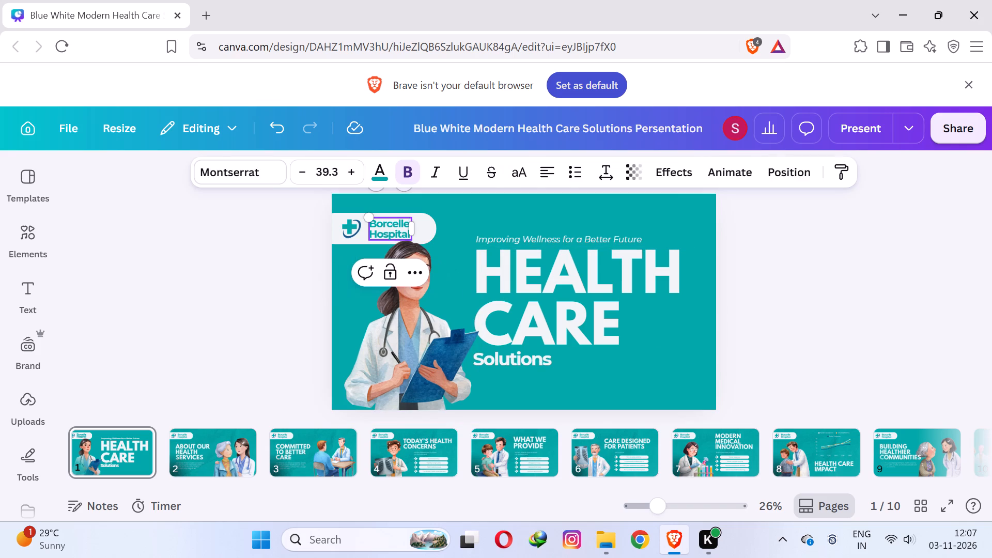
left_click_drag(402, 226, 376, 227)
left_click(408, 222)
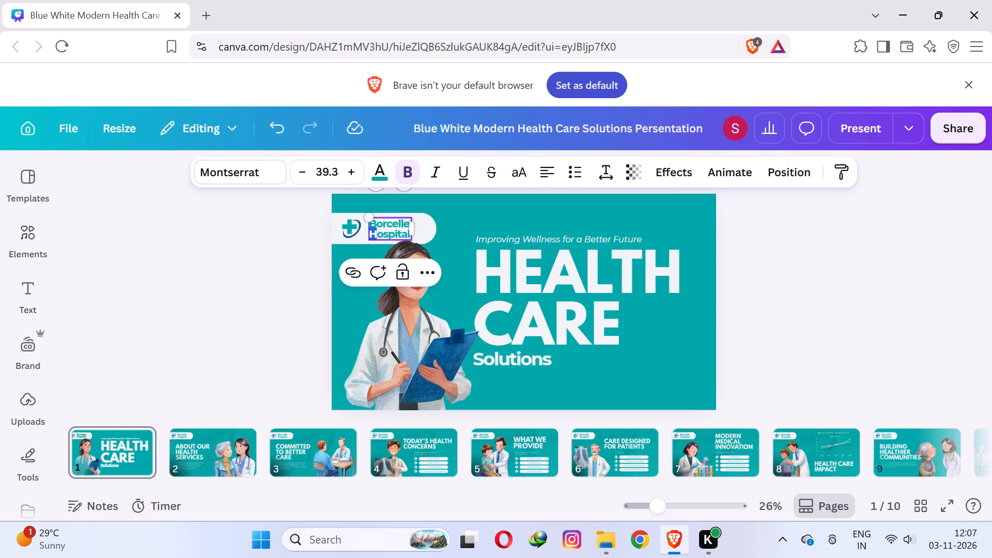
left_click_drag(408, 222, 367, 222)
type("toda")
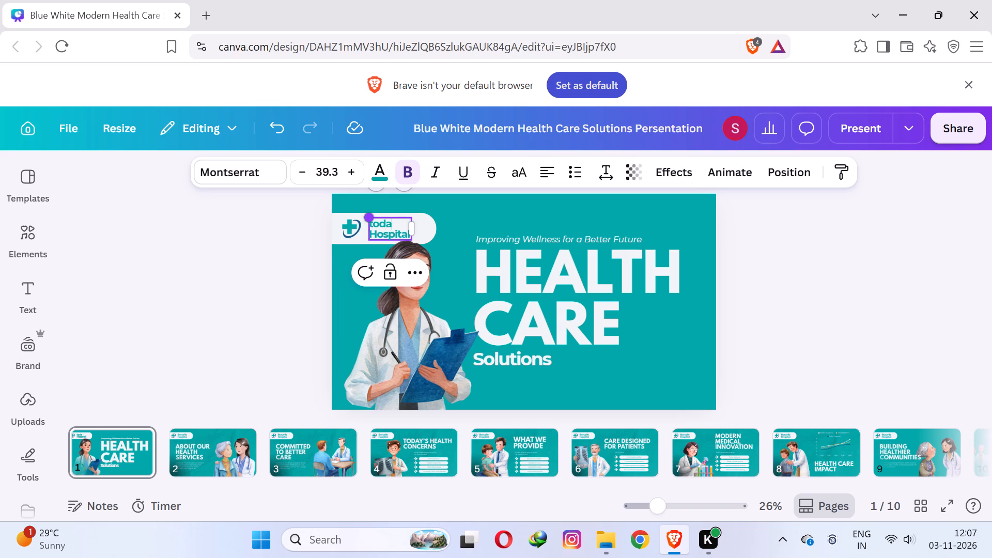
left_click(525, 173)
left_click(788, 257)
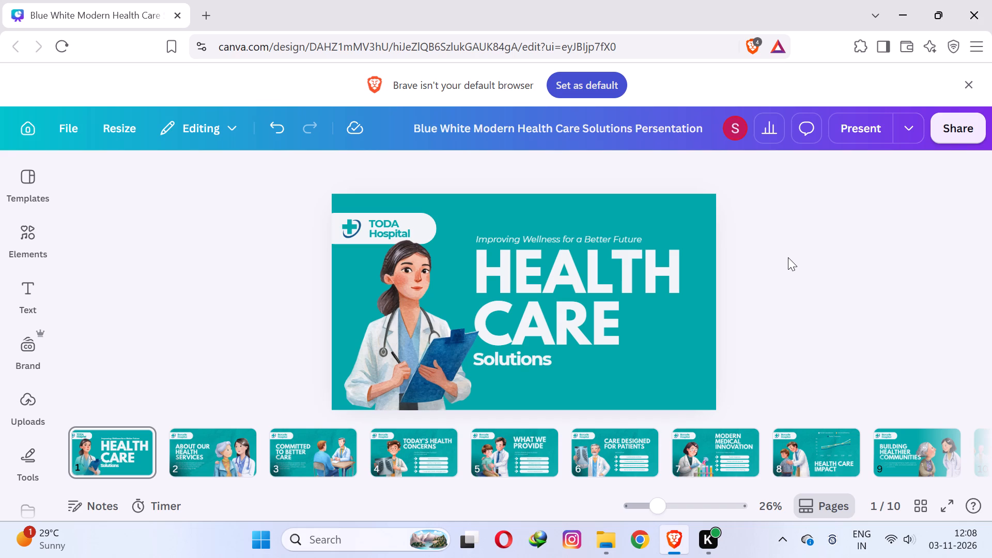
left_click(864, 286)
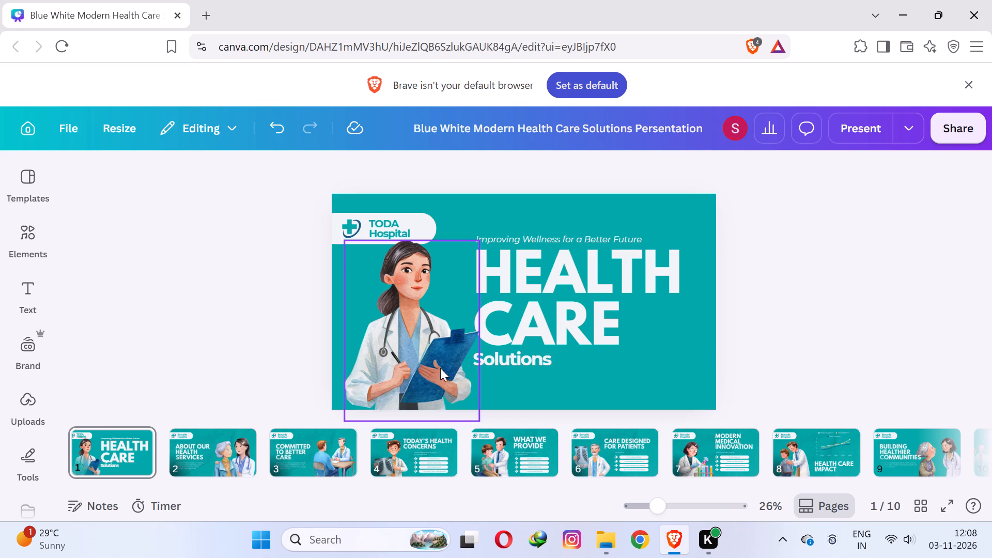
Duplicate the doctor illustration and place the copy in the slide's lower-right corner, partly beyond the slide edges.
left_click(421, 341)
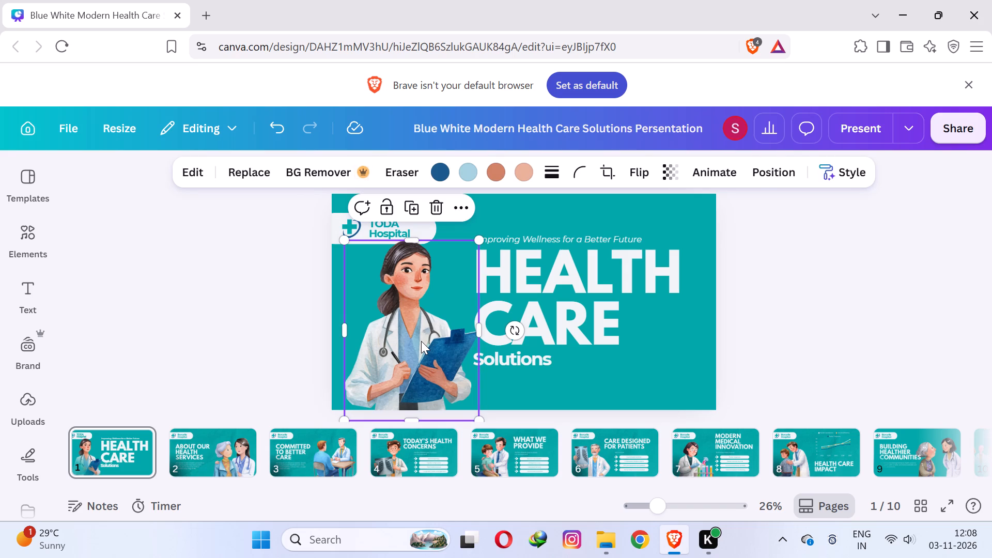
right_click(421, 341)
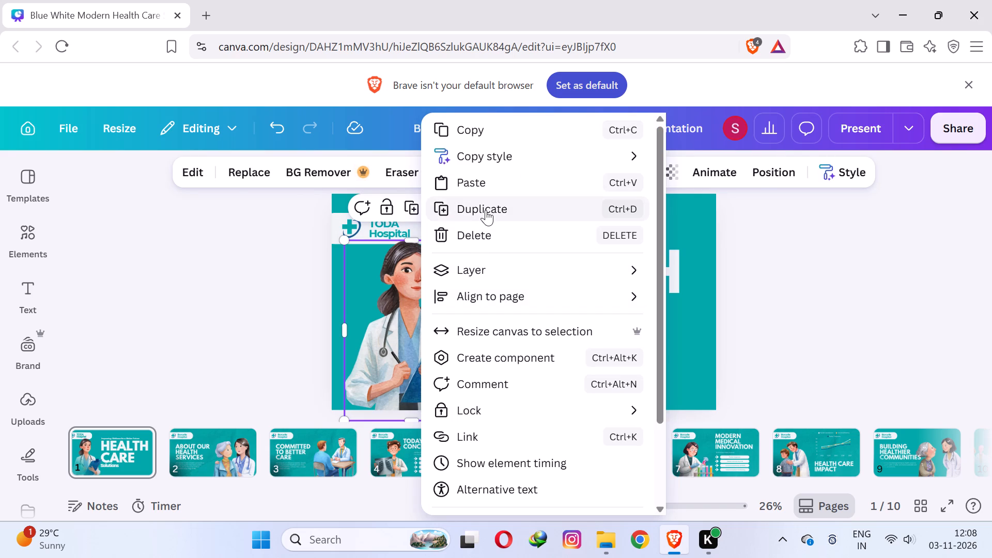
left_click(486, 210)
left_click_drag(430, 320, 670, 368)
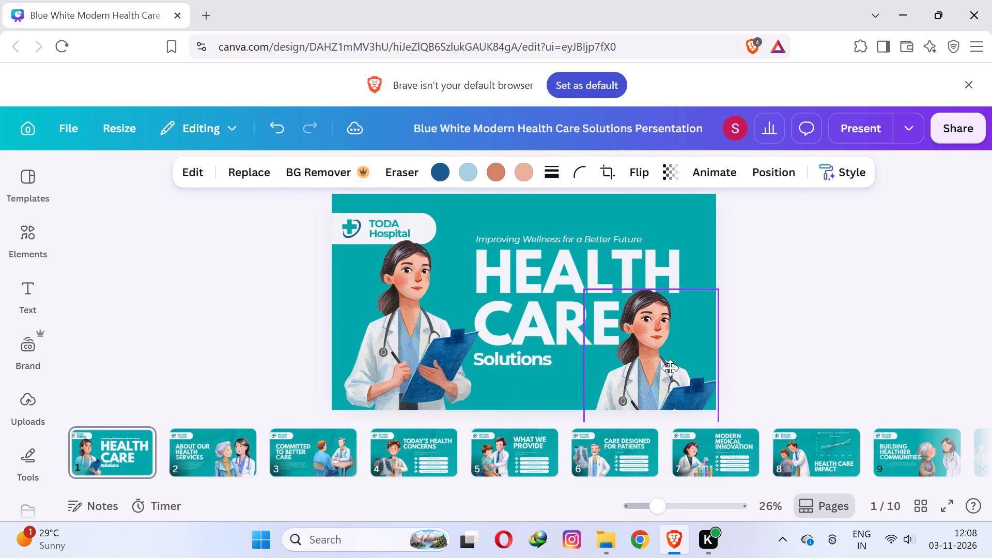
left_click_drag(670, 368, 680, 369)
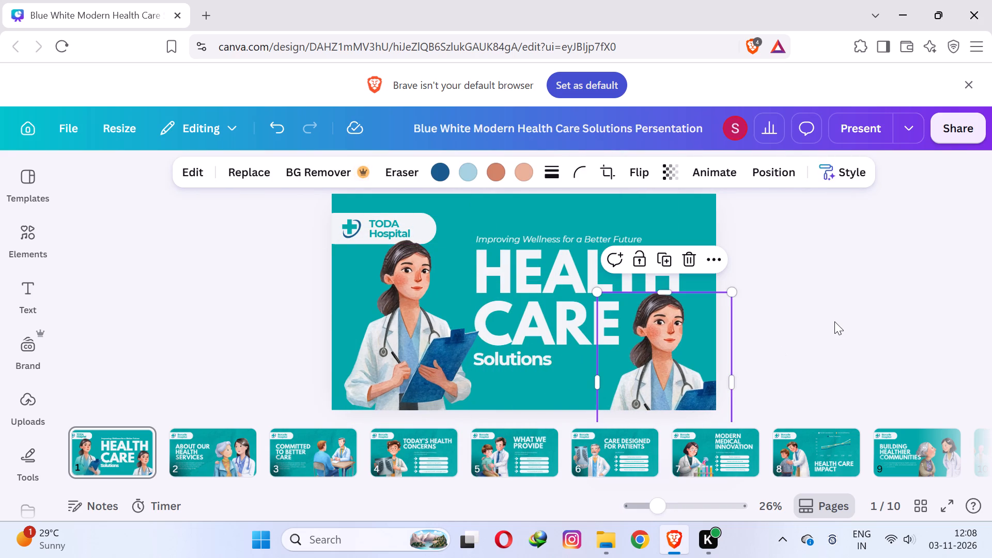
left_click(834, 321)
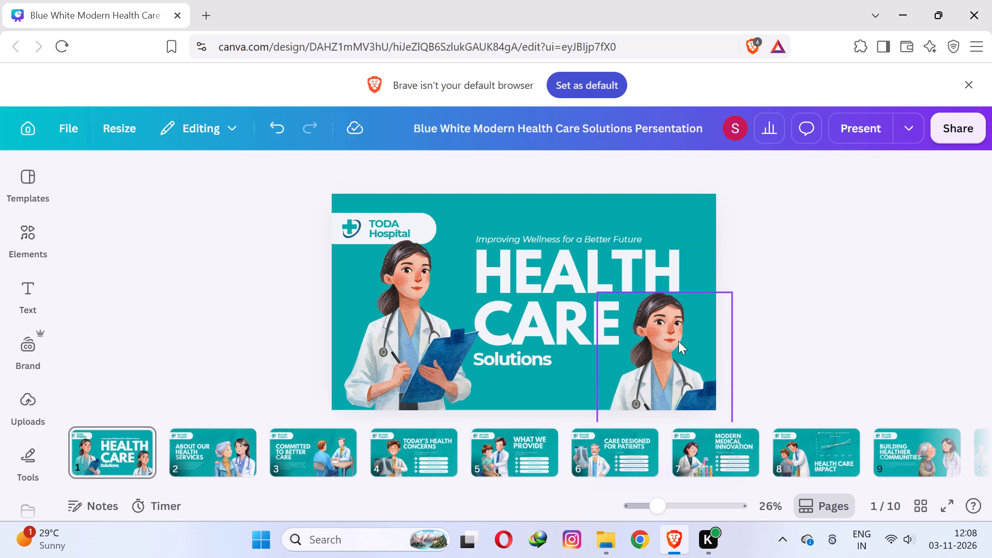
left_click(678, 341)
left_click(794, 298)
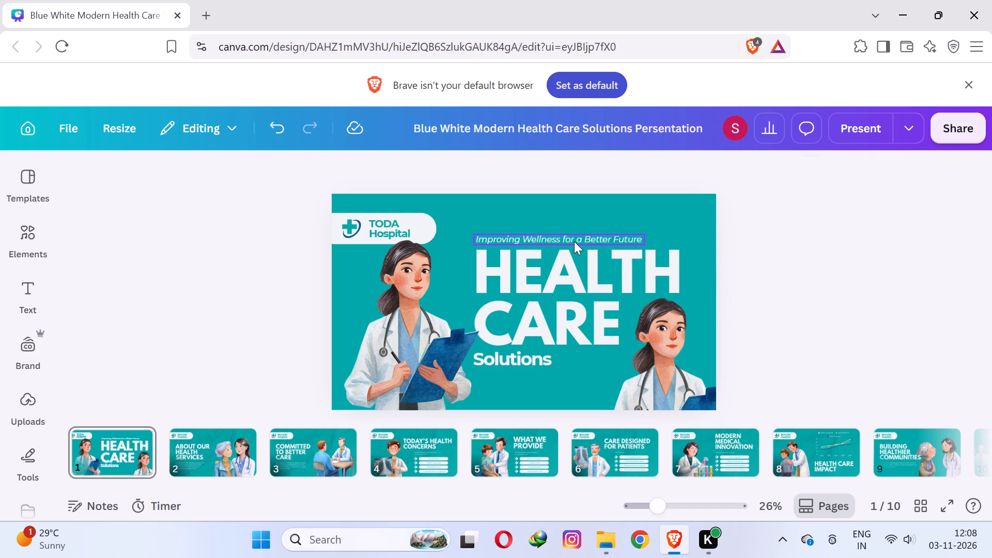
Nudge the "Improving Wellness for a Better Future" tagline up and slightly right, and the HEALTH CARE heading slightly up.
left_click_drag(574, 241, 577, 236)
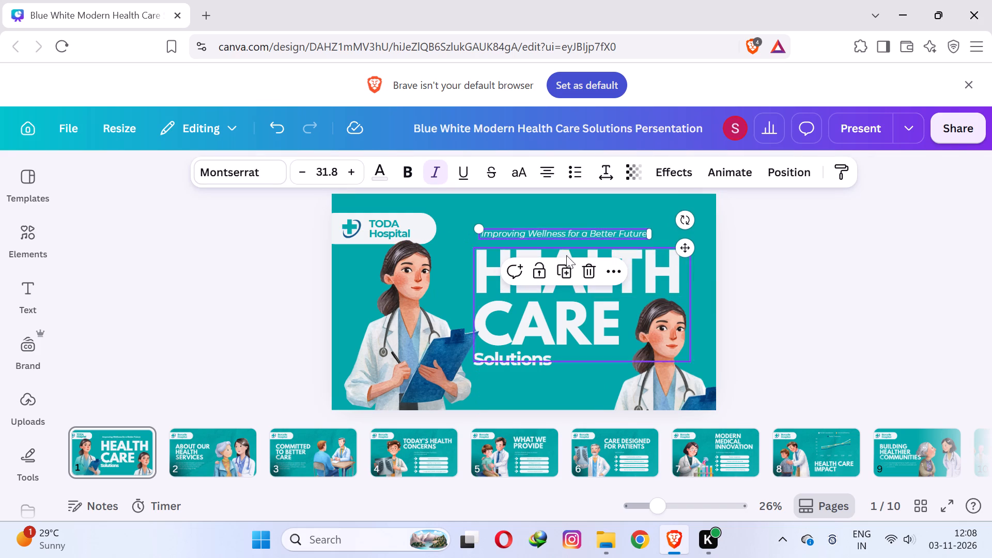
left_click(867, 263)
left_click_drag(550, 280, 550, 274)
left_click(927, 299)
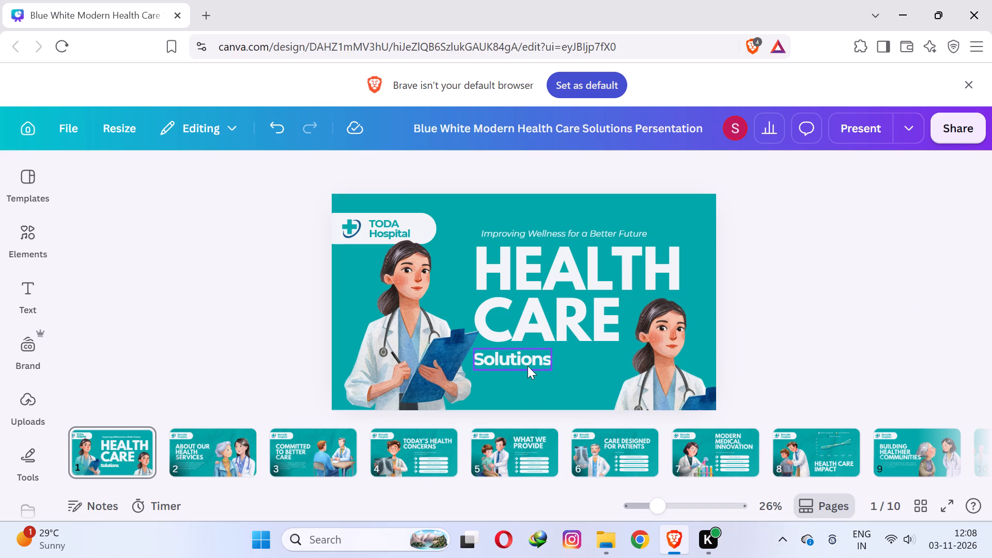
Move the "Solutions" text right so it sits more centrally beneath the word CARE.
left_click_drag(525, 365, 555, 362)
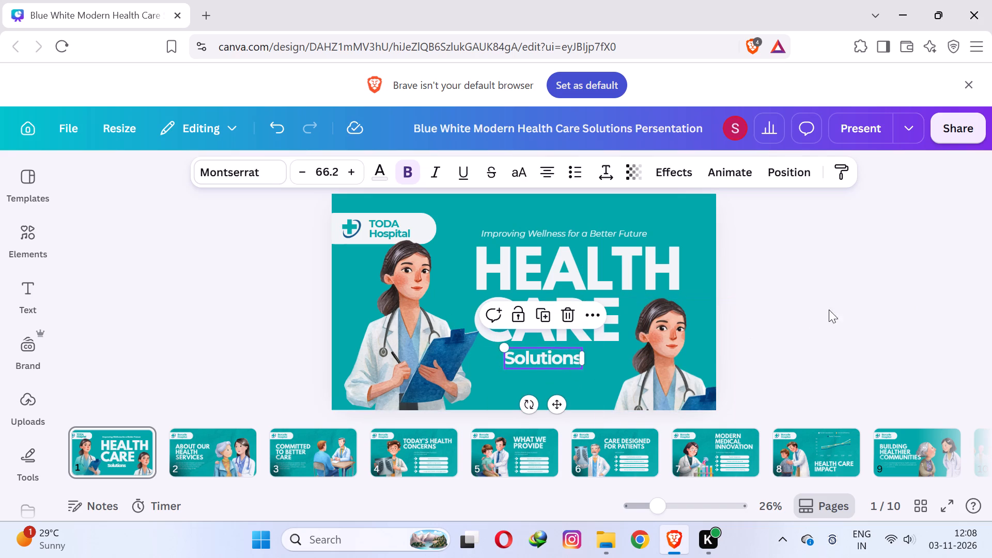
left_click(893, 305)
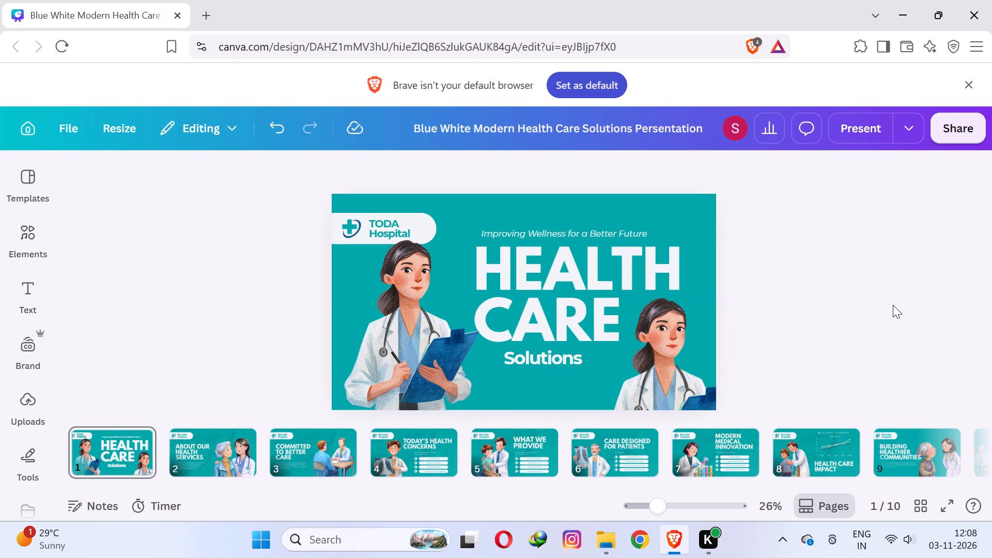
left_click(818, 282)
Apply the Photo Zoom page animation to the cover slide.
left_click(580, 289)
left_click(433, 312)
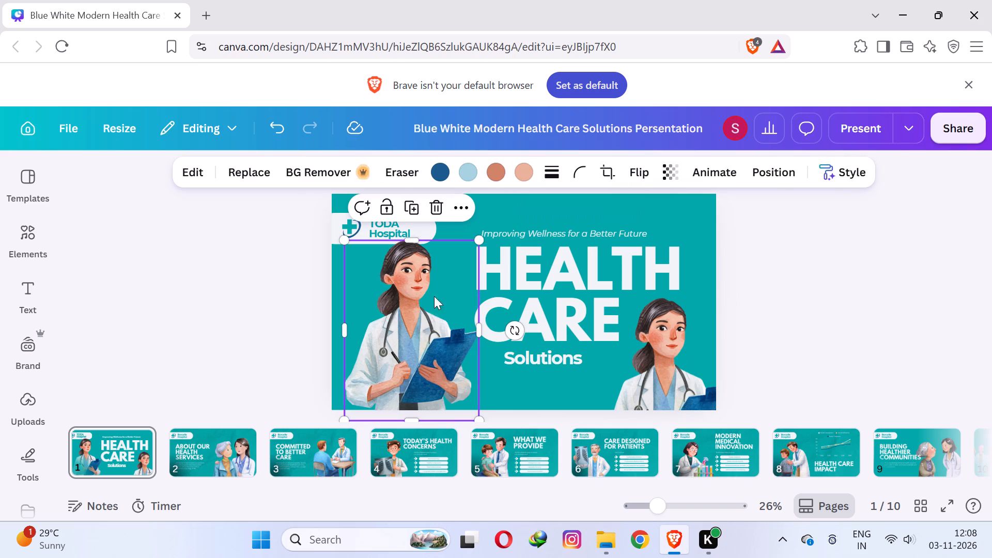
left_click(714, 170)
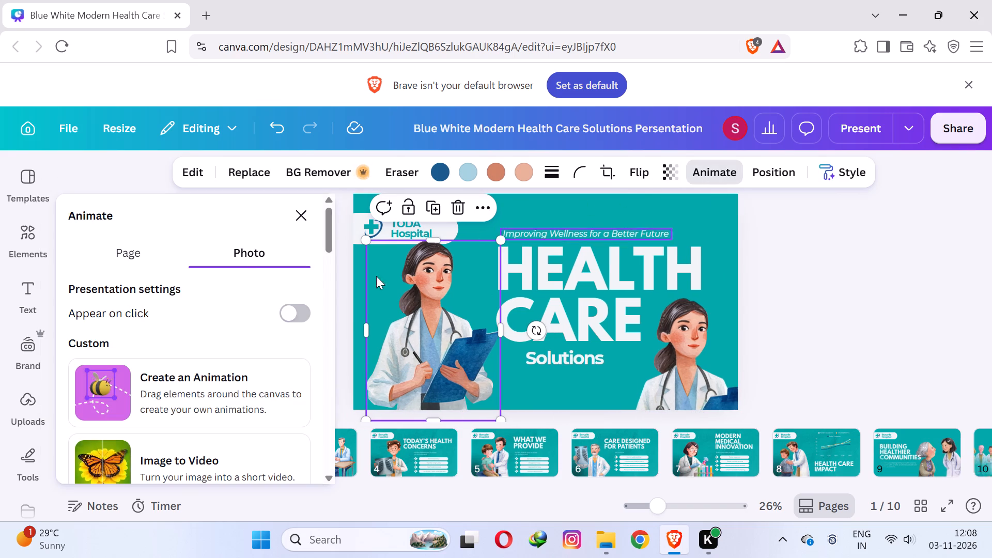
scroll(242, 259, "down", 4)
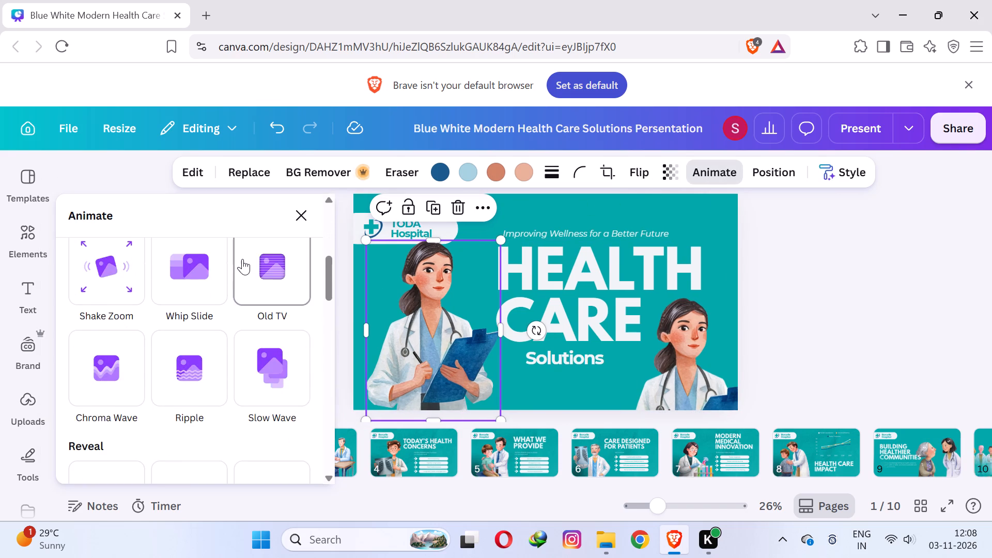
scroll(242, 259, "up", 9)
left_click(153, 256)
scroll(173, 289, "down", 1)
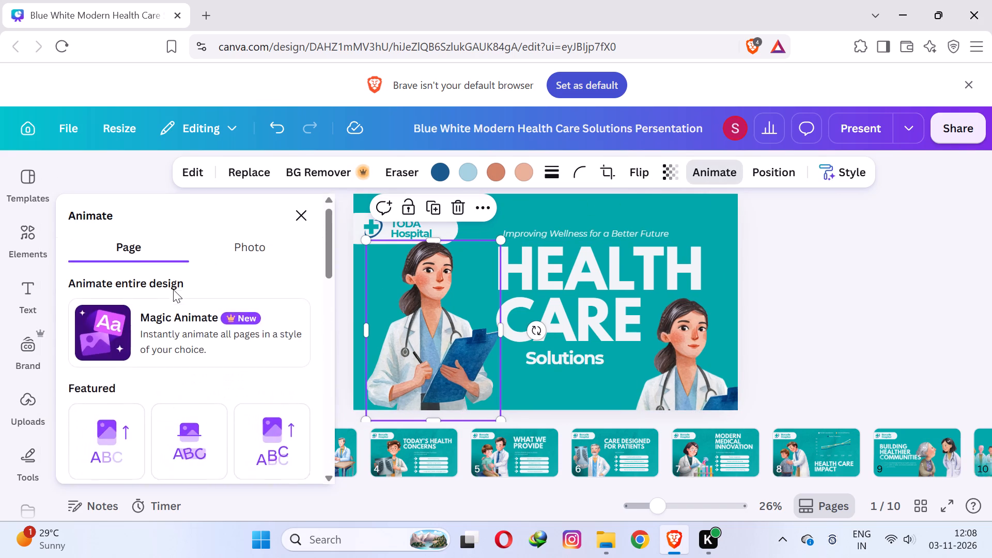
scroll(173, 289, "down", 1)
scroll(249, 285, "down", 1)
scroll(147, 299, "down", 1)
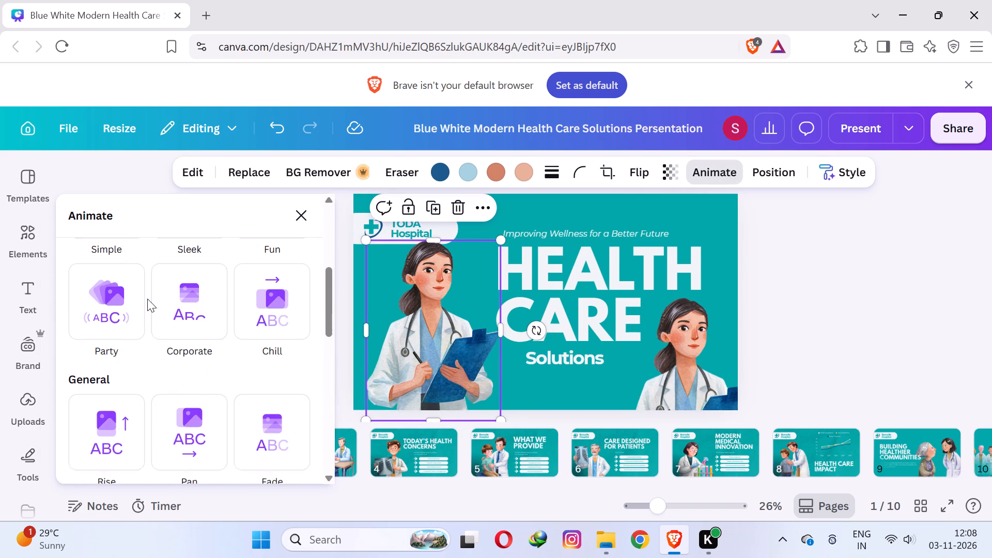
scroll(147, 299, "down", 2)
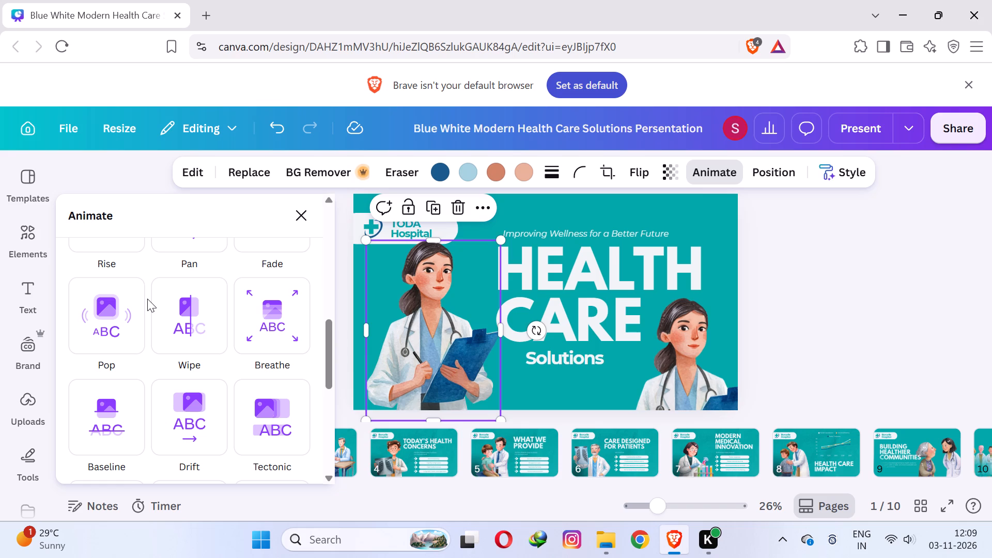
scroll(140, 296, "down", 1)
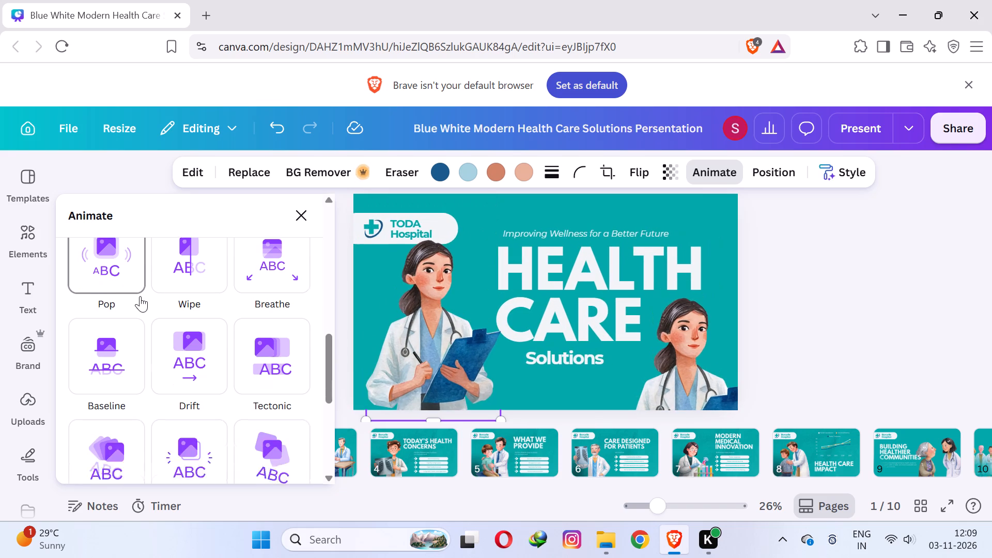
scroll(130, 334, "down", 1)
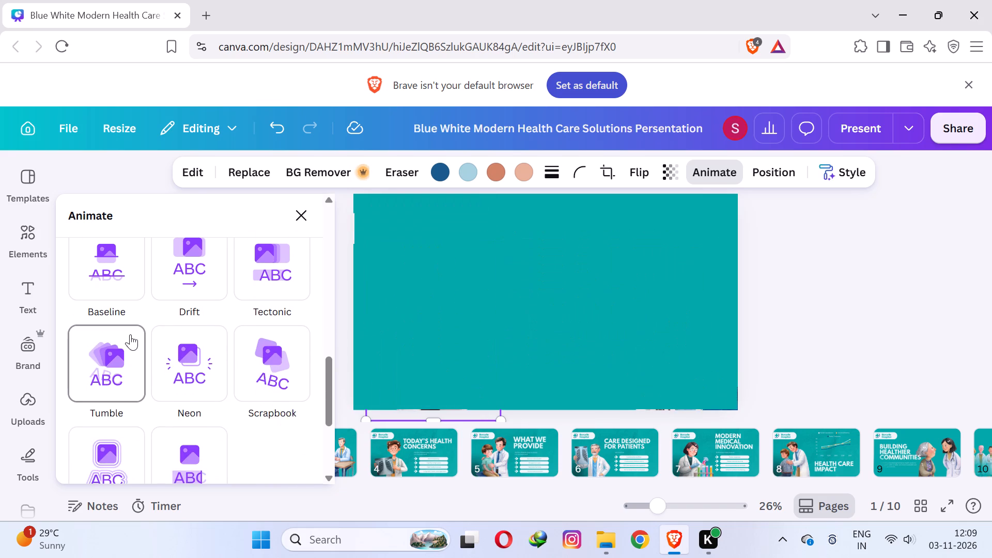
scroll(130, 334, "down", 3)
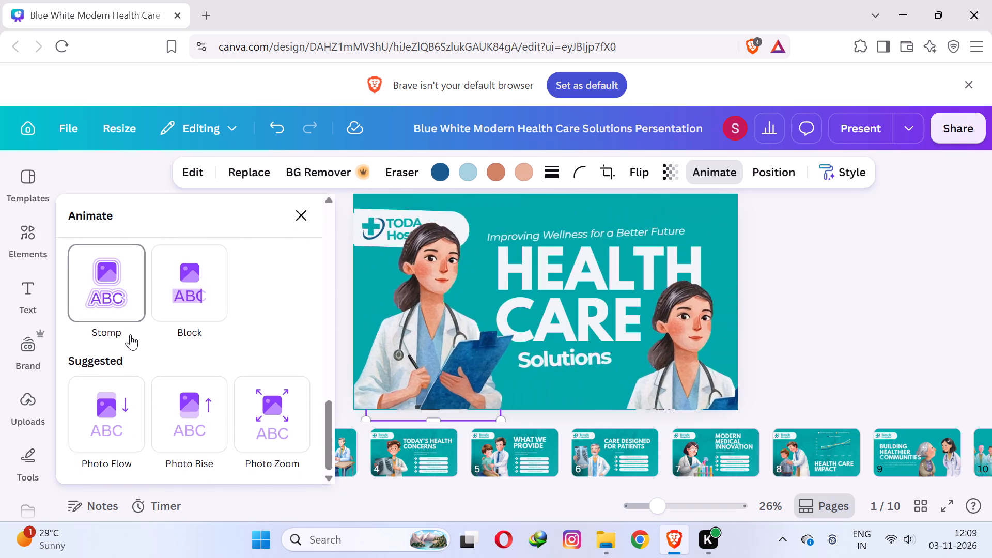
left_click(261, 400)
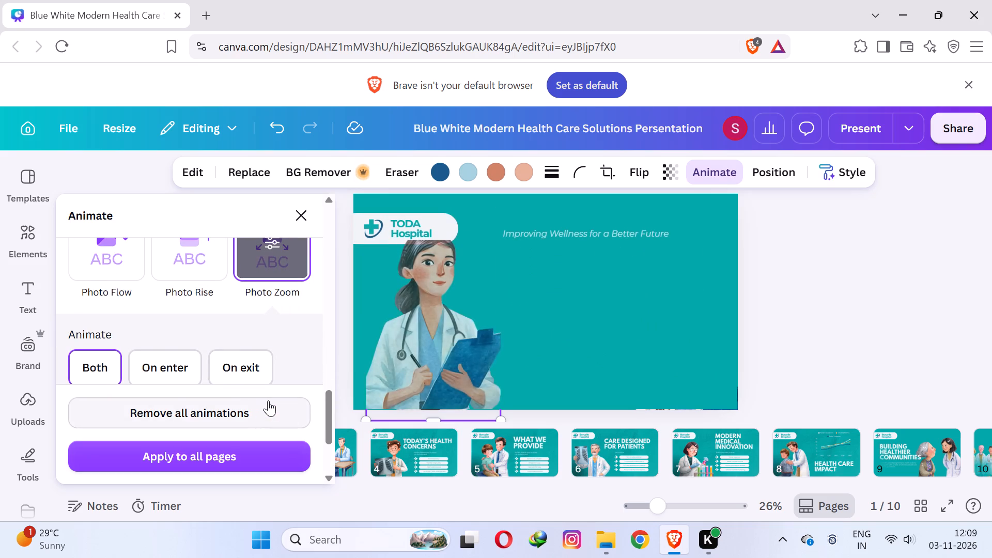
left_click(890, 300)
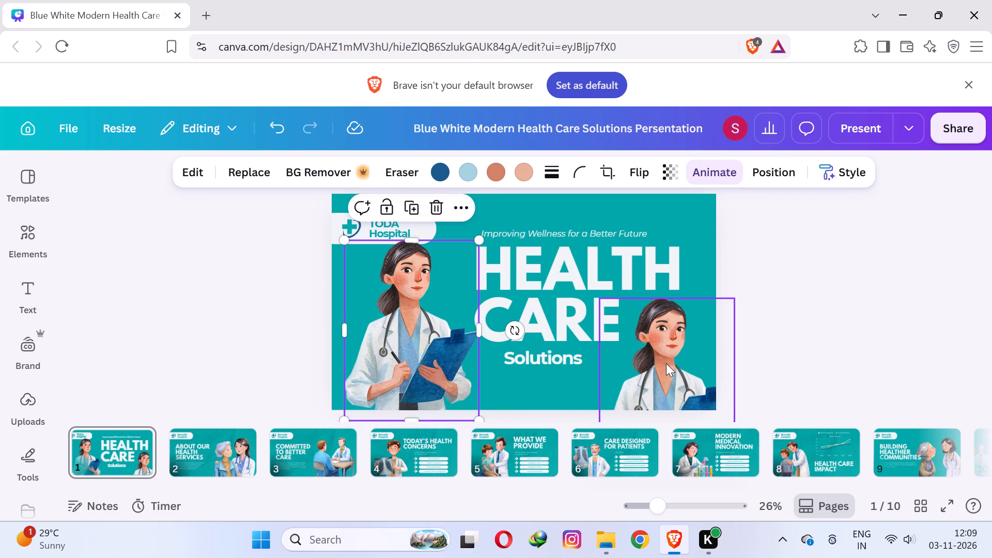
Choose the Photo Zoom animation for the smaller doctor illustration in the cover slide's lower-right corner.
left_click(666, 363)
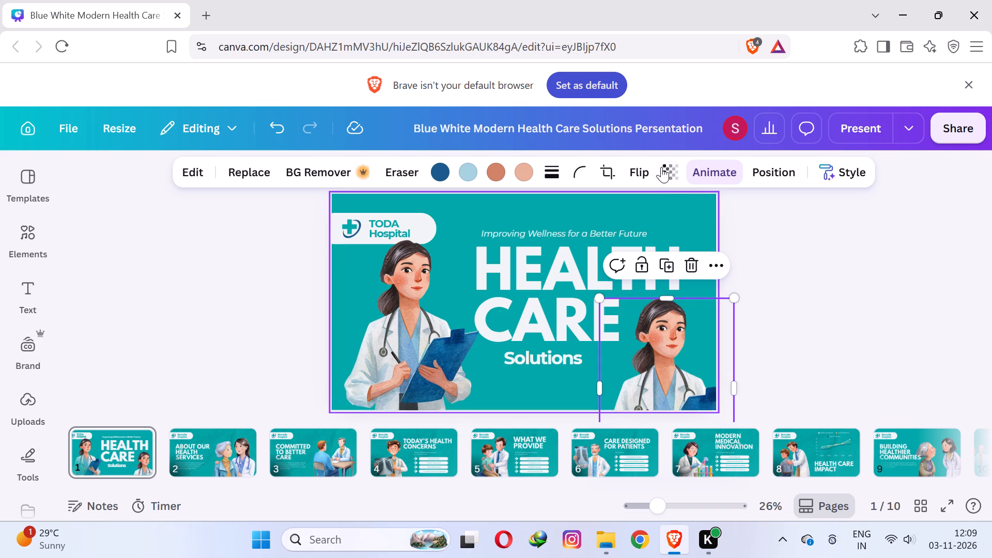
left_click(709, 166)
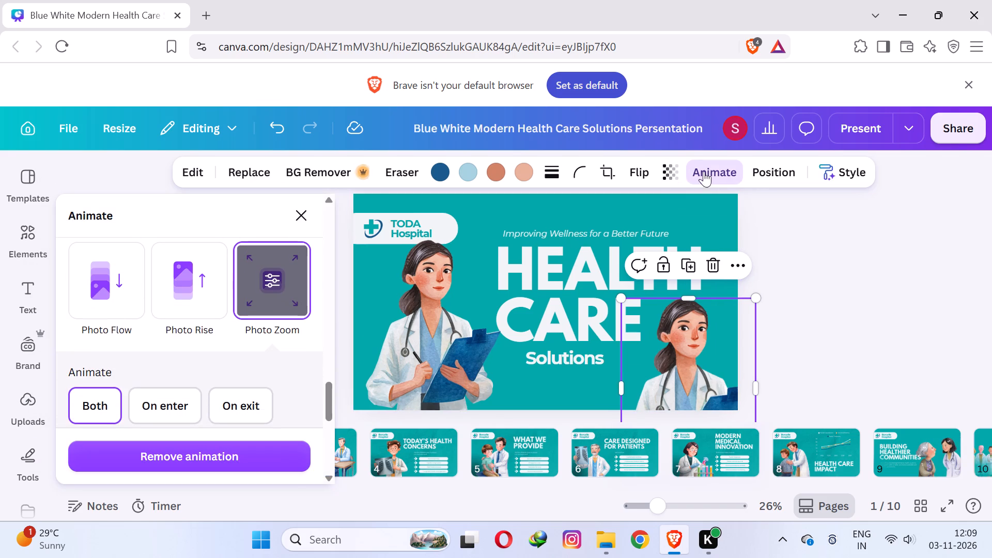
left_click(285, 286)
left_click(800, 279)
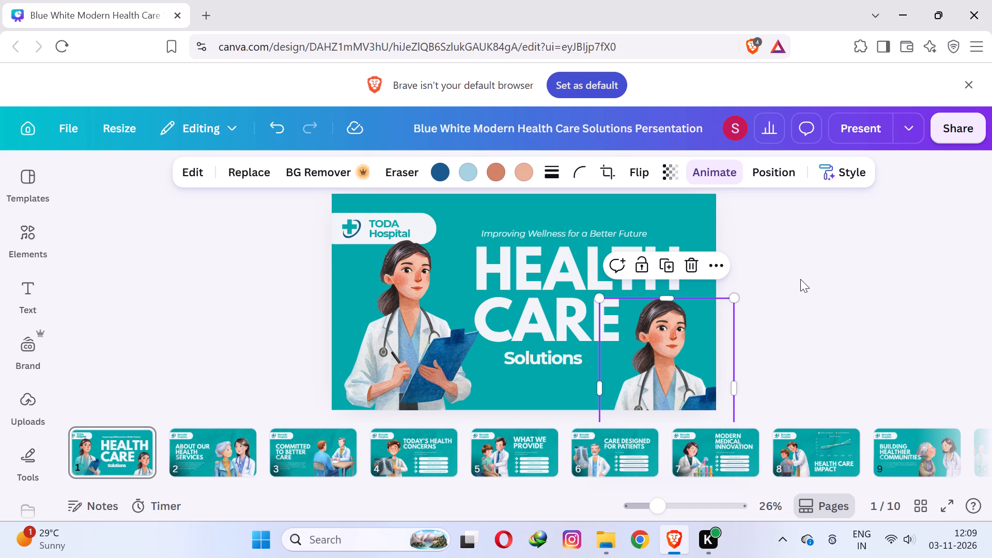
left_click(871, 300)
Nudge the white banner shape behind the TODA Hospital logo slightly up.
left_click(334, 235)
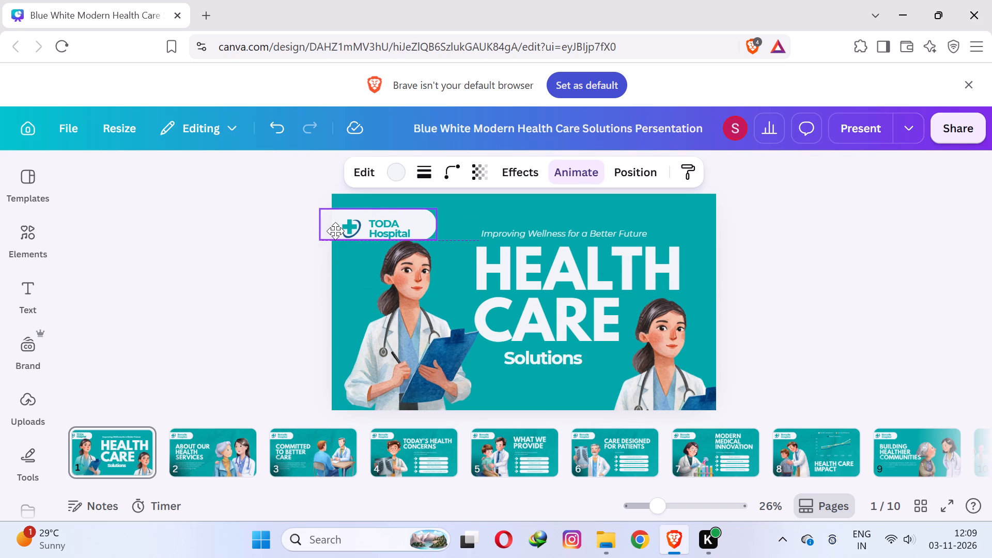
left_click(928, 258)
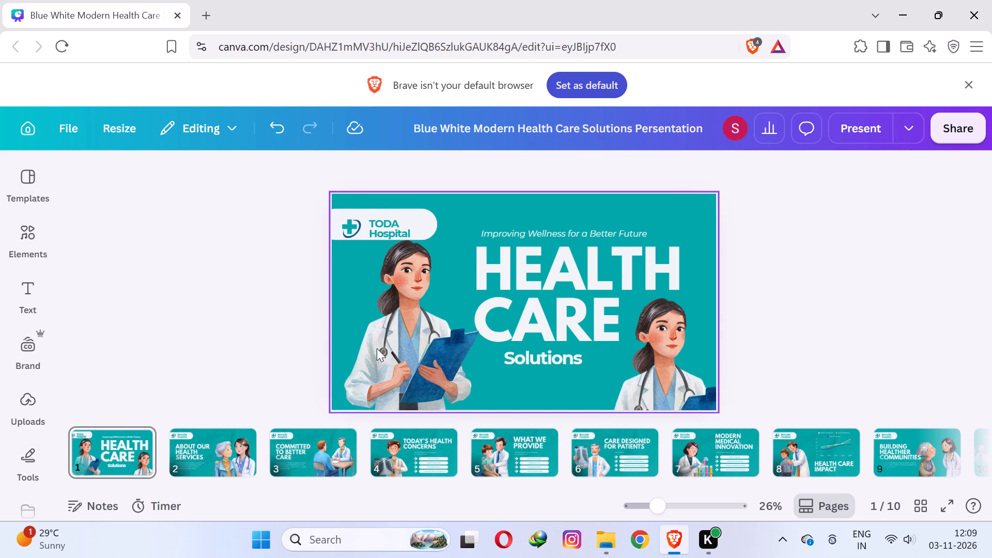
Move the larger doctor illustration slightly down so it sits just below the TODA Hospital banner.
left_click_drag(384, 345, 387, 354)
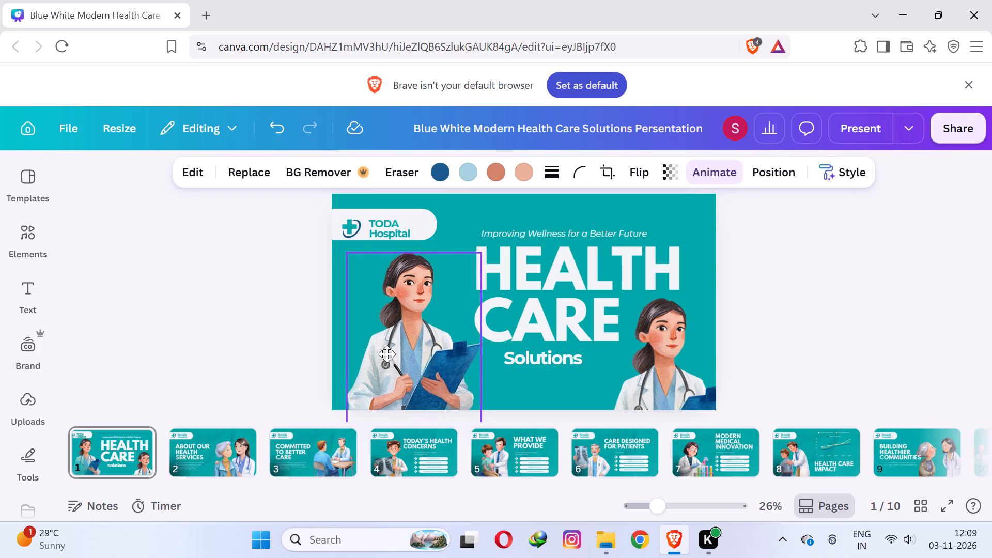
left_click_drag(387, 354, 387, 352)
left_click(817, 303)
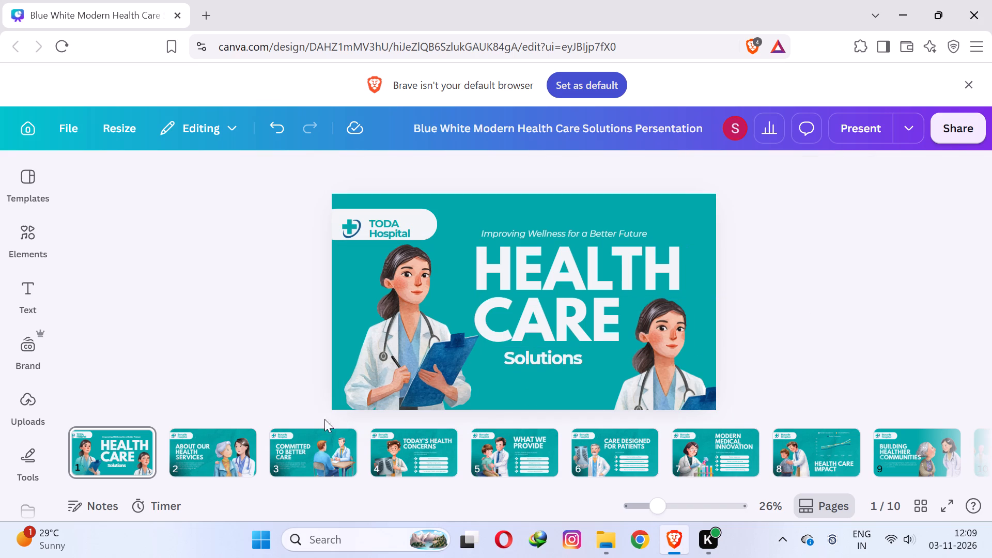
On slide 2, move the illustration of the elderly woman and doctor slightly up and left, closer to the heading.
left_click(210, 441)
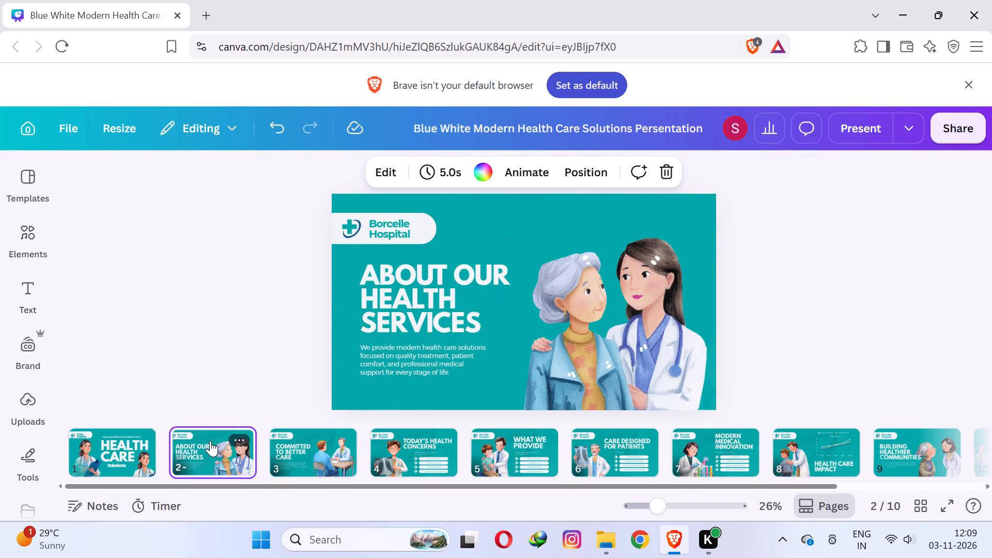
left_click_drag(647, 329, 642, 314)
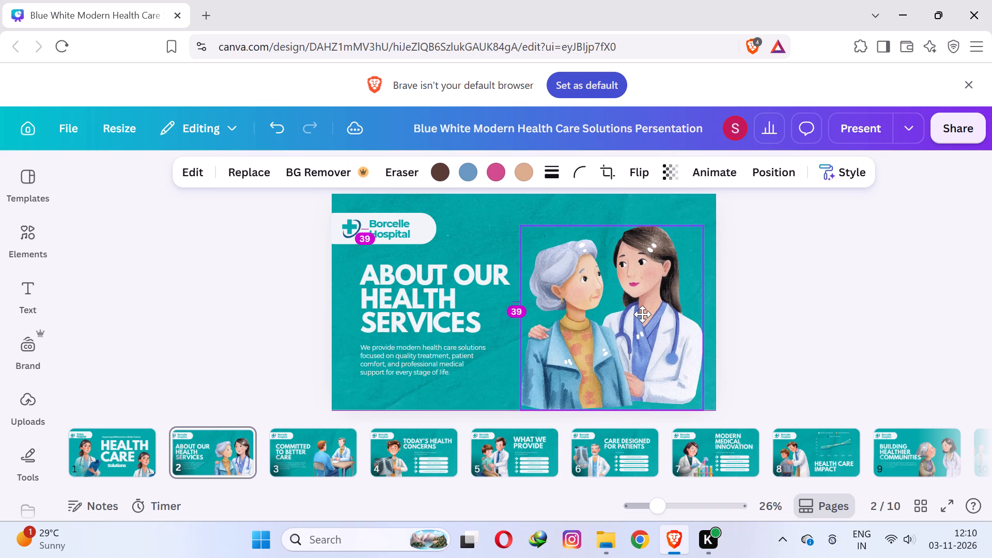
left_click_drag(642, 314, 637, 314)
left_click(991, 298)
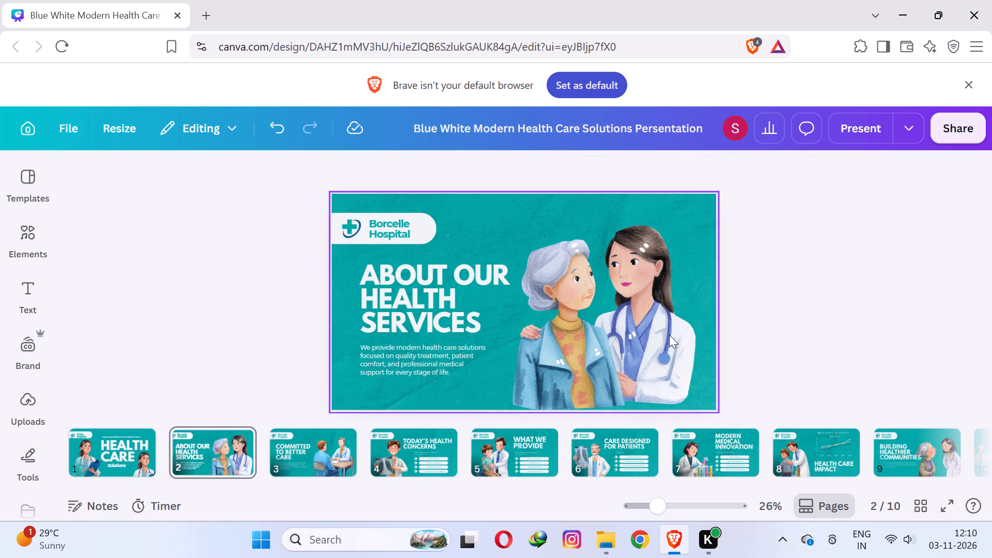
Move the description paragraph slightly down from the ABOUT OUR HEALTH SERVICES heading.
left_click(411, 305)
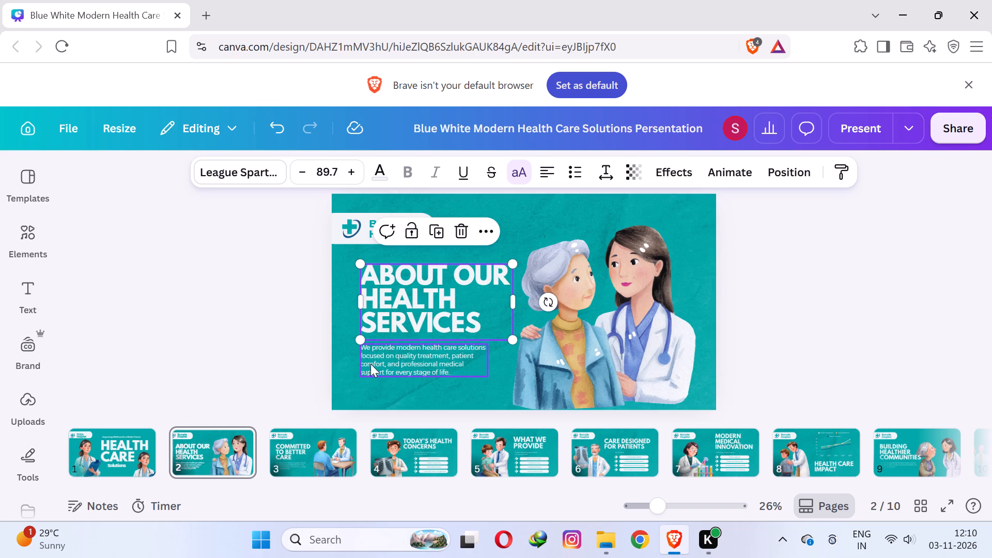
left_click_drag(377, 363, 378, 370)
Replace slide 2's description paragraph with "healt is a best gift for human".
triple_click(402, 370)
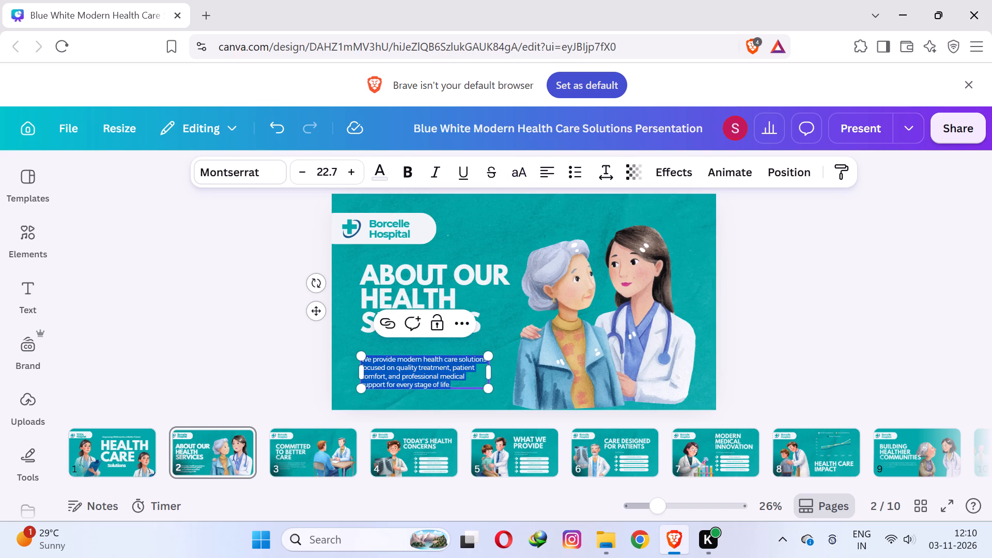
key("BackSpace")
type("hea")
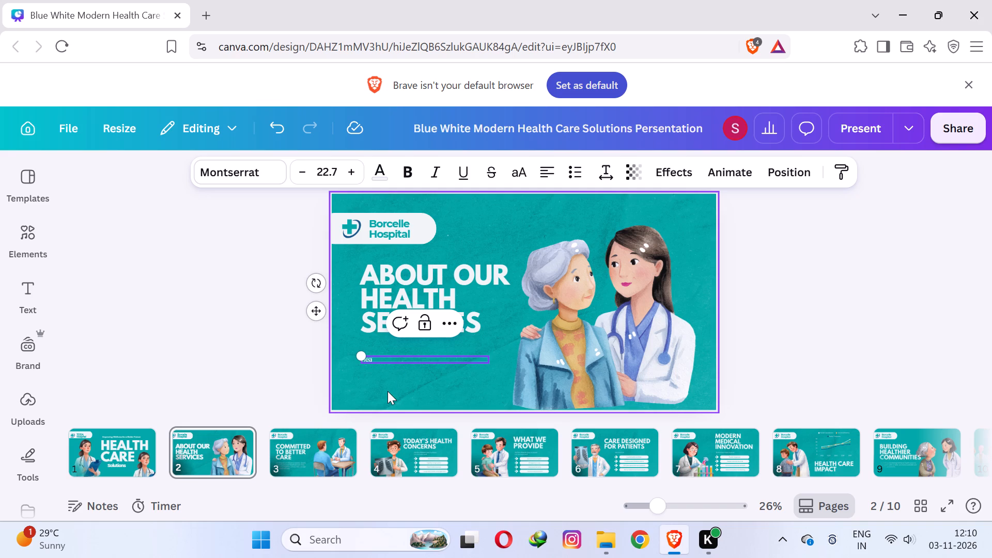
type("lt is")
key("space")
type("a best")
key("space")
type("gift fo")
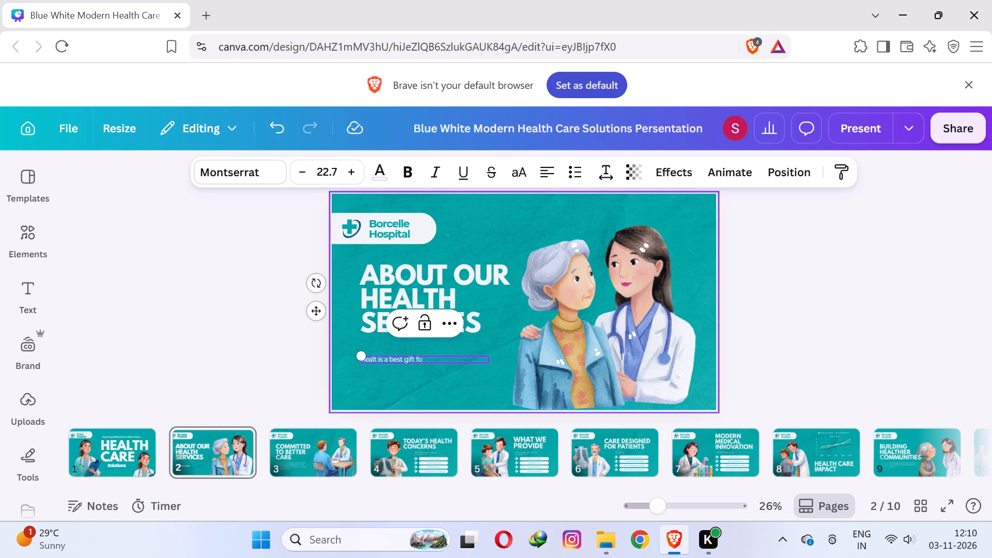
type("r human")
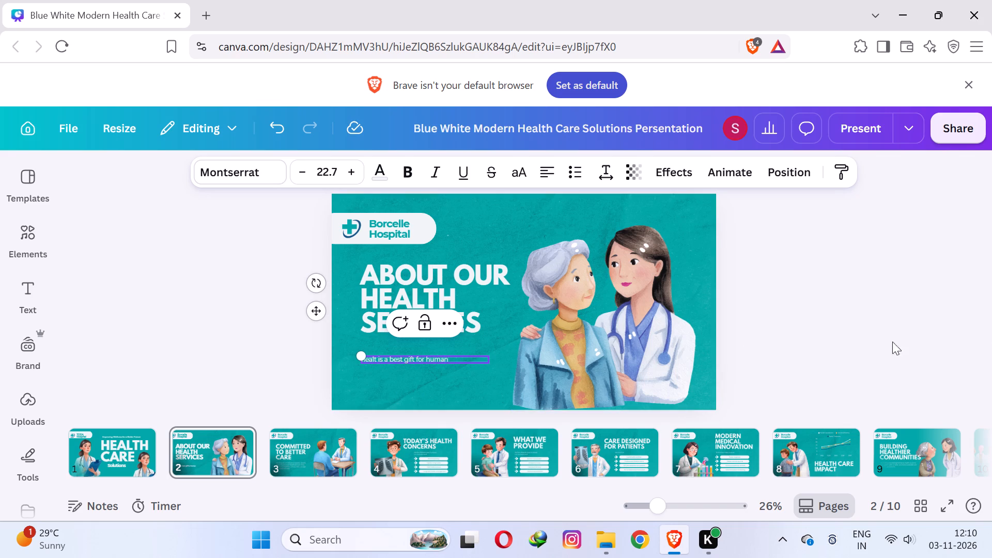
left_click(160, 342)
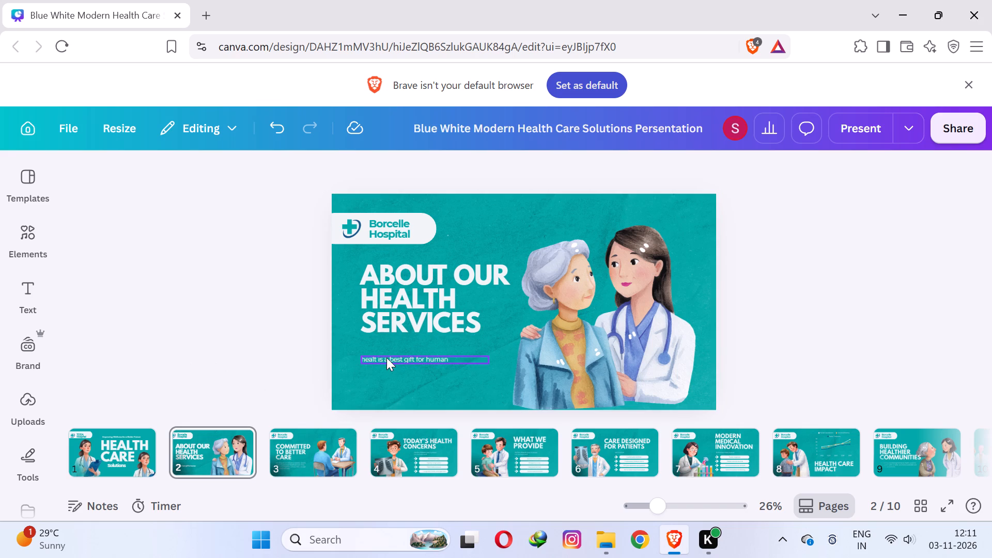
Move the new description line slightly up, closer beneath the ABOUT OUR HEALTH SERVICES heading.
left_click_drag(391, 355, 394, 347)
left_click(281, 332)
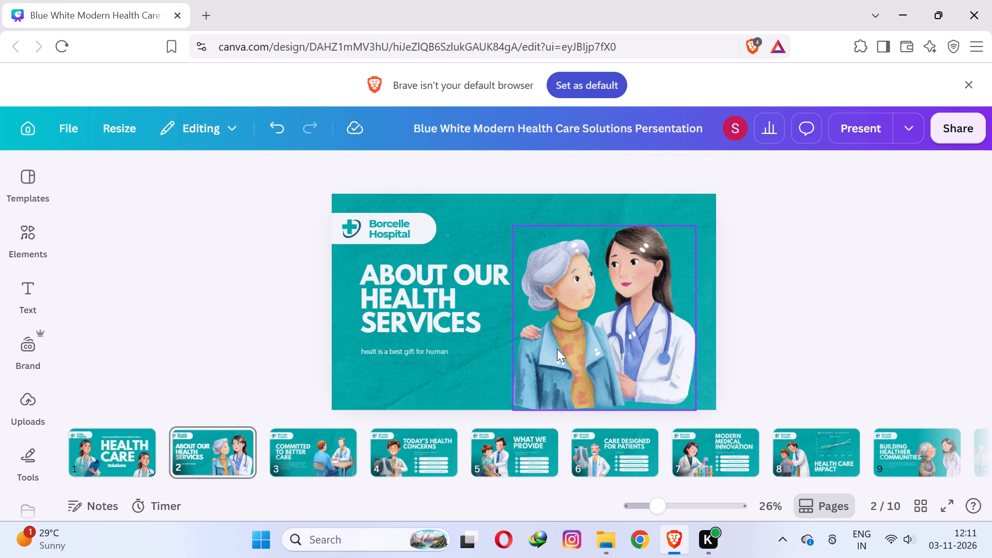
Move slide 2's illustration right and slightly down so it lines up with the slide's right edge.
left_click_drag(571, 351, 591, 357)
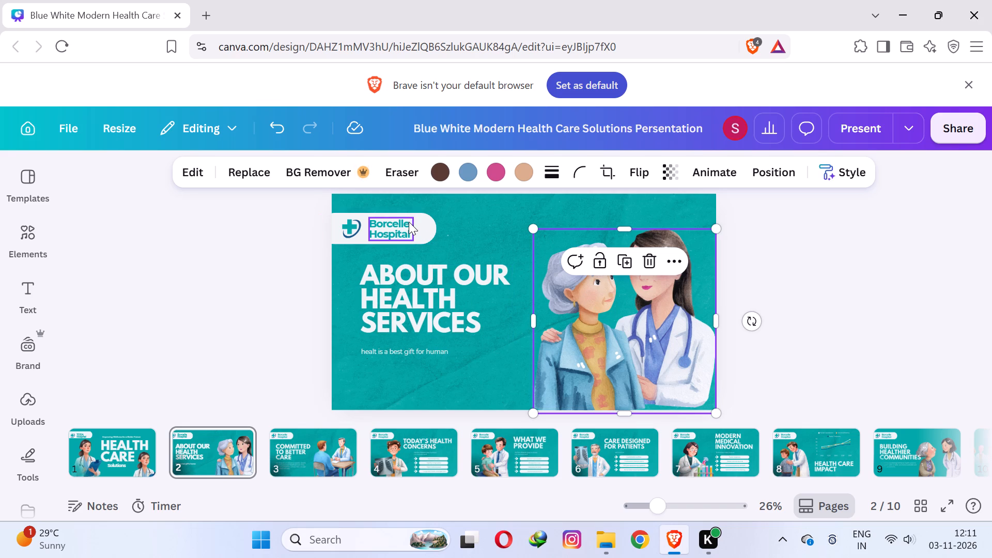
left_click(487, 210)
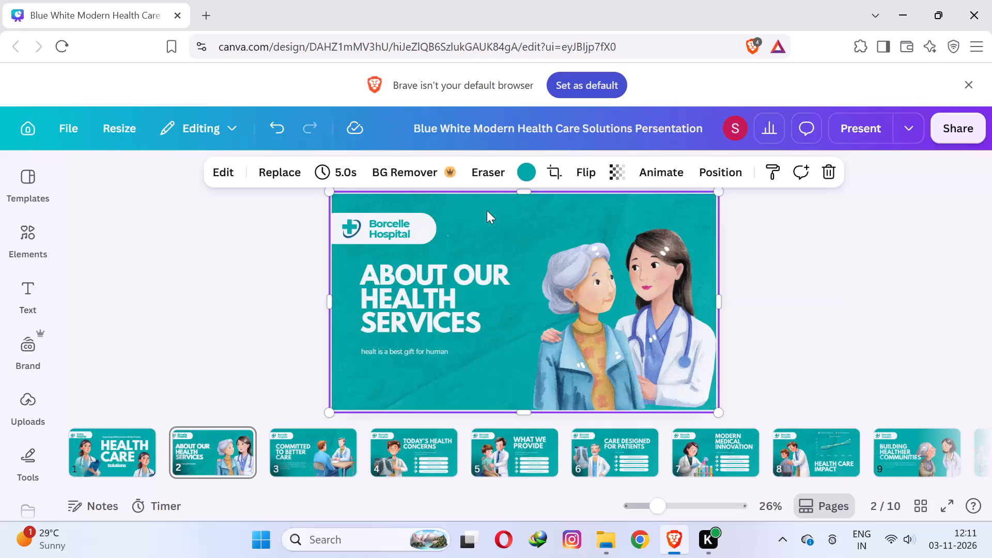
Add a second line reading "the gift give by the good." beneath slide 2's description line, followed by a line break.
triple_click(411, 351)
left_click(454, 351)
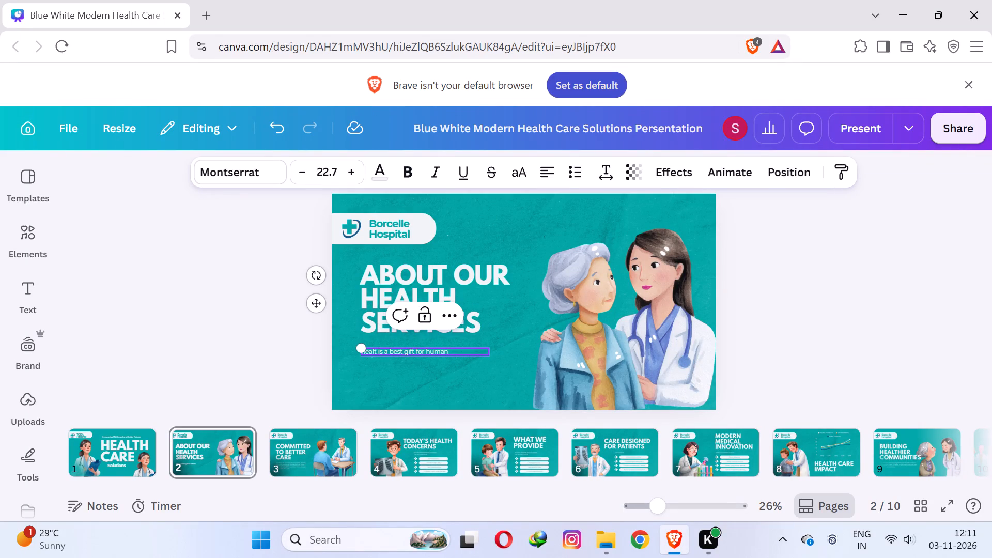
key("shift+Return")
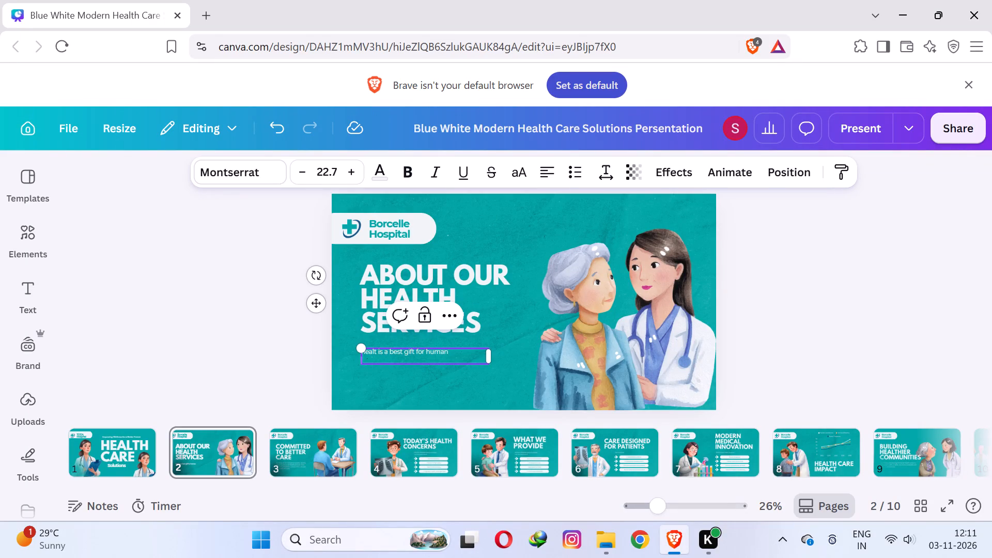
type("the g")
key("i")
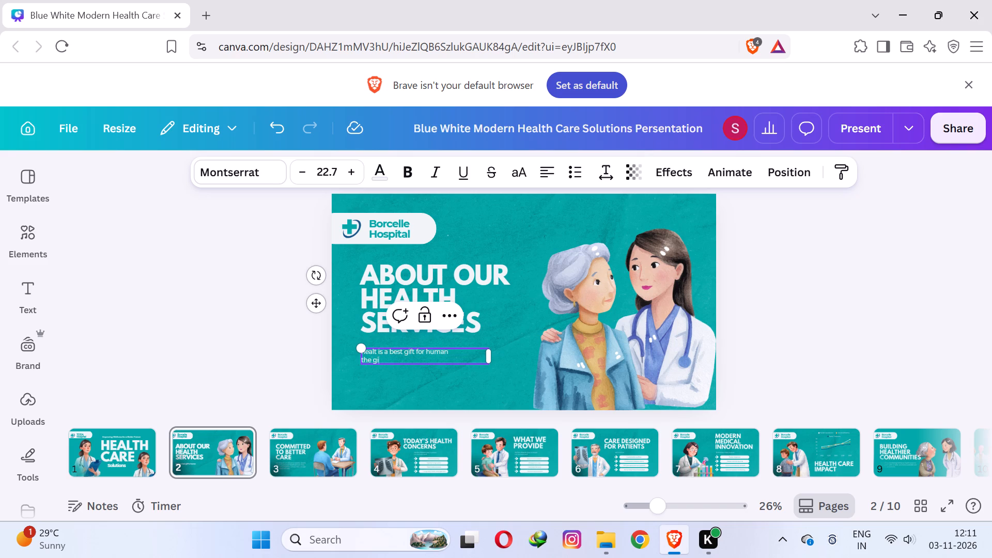
key("f")
type("t bi")
key("BackSpace")
key("BackSpace")
key("space")
type("give by the")
key("space")
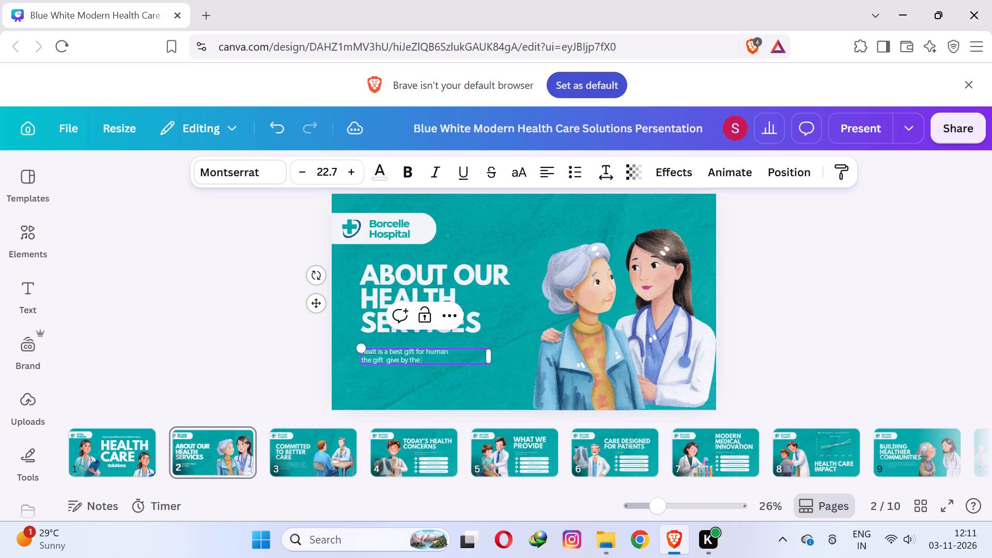
type("good")
key("period")
key("shift+Return")
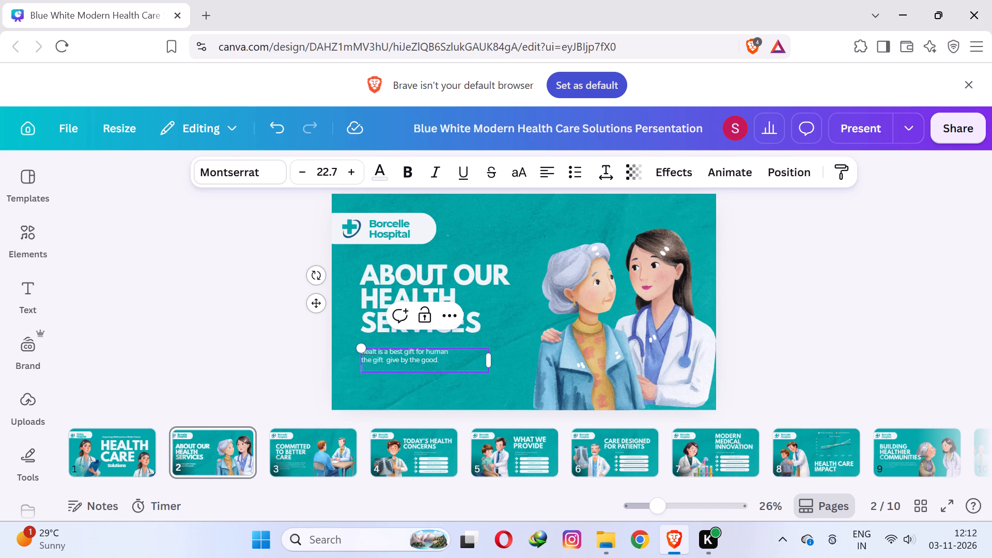
left_click(991, 222)
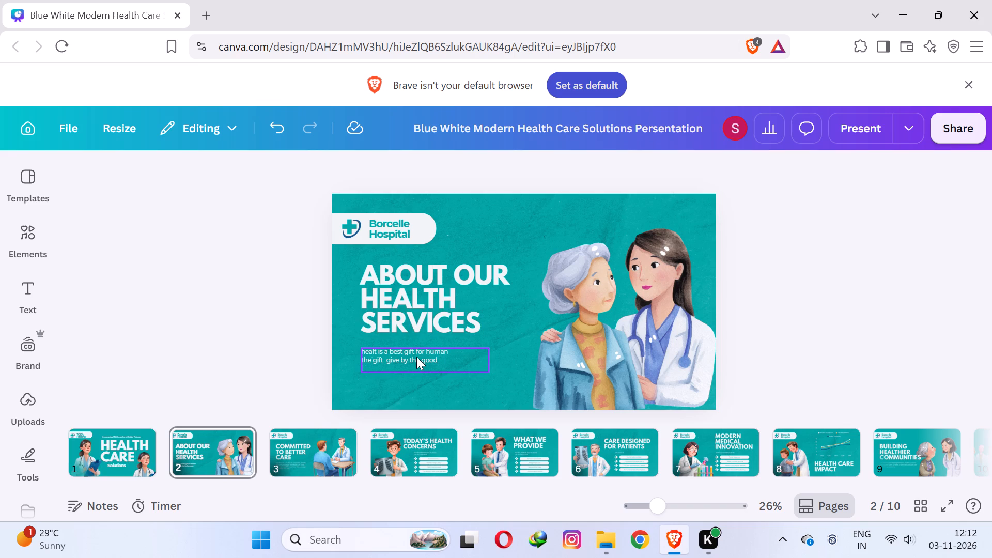
Increase the font size of slide 2's two-line description text by a few points.
left_click(416, 357)
triple_click(343, 178)
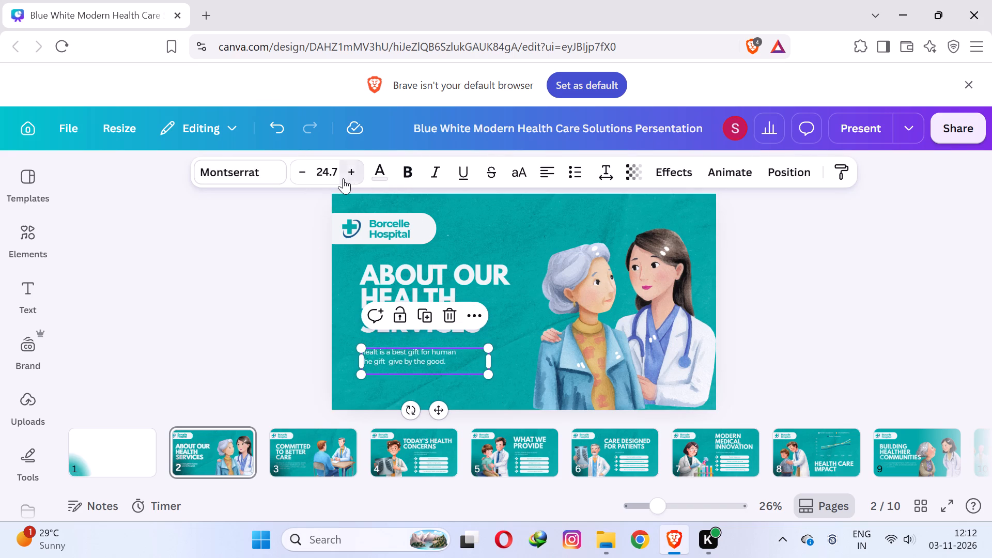
left_click(343, 178)
left_click(216, 288)
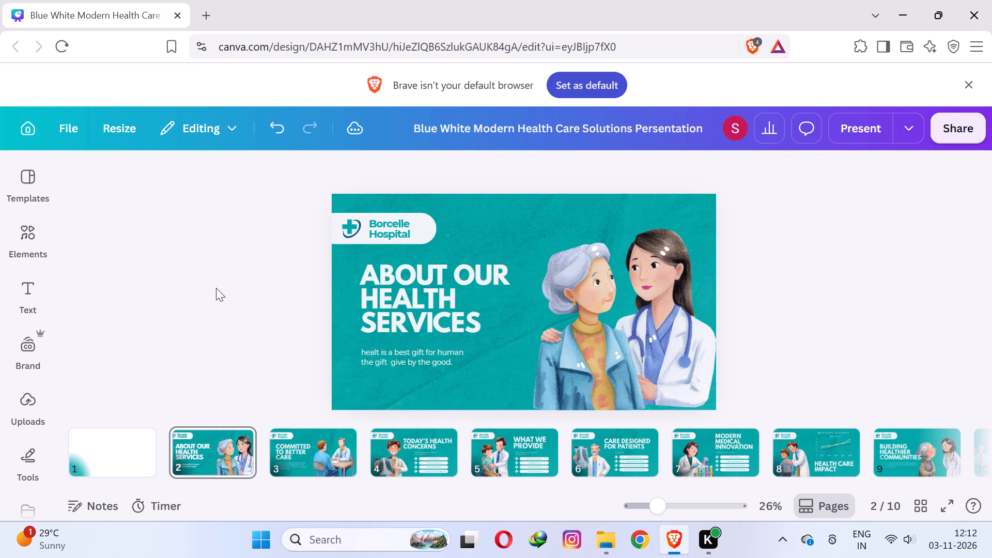
Apply the Fade page animation to slide 2.
left_click(582, 319)
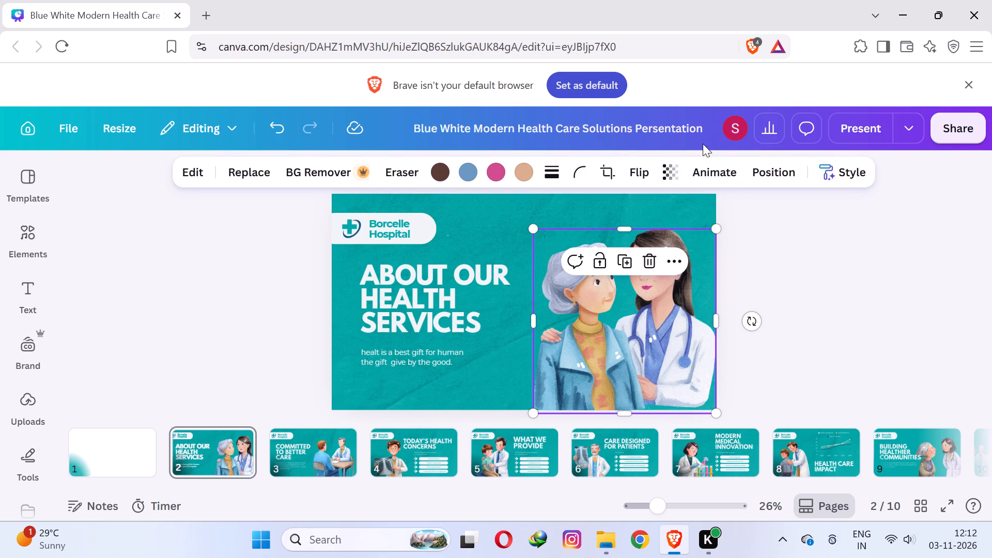
left_click(719, 169)
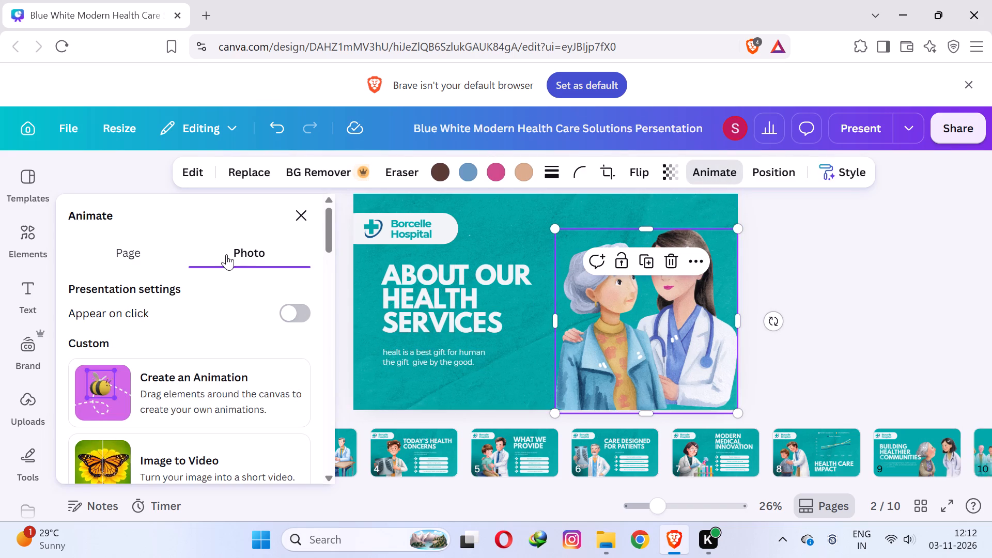
scroll(226, 254, "down", 3)
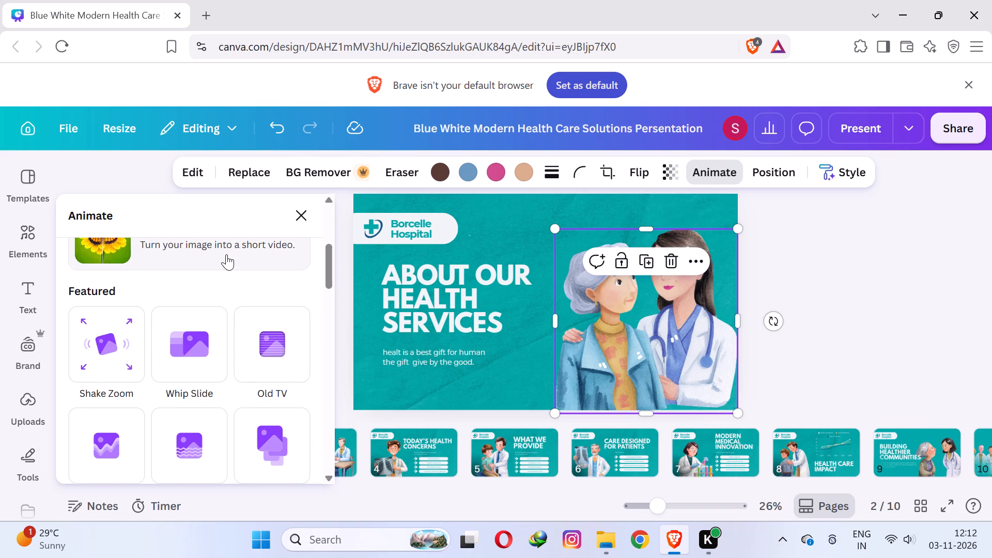
scroll(226, 254, "down", 1)
scroll(226, 254, "up", 4)
left_click(127, 256)
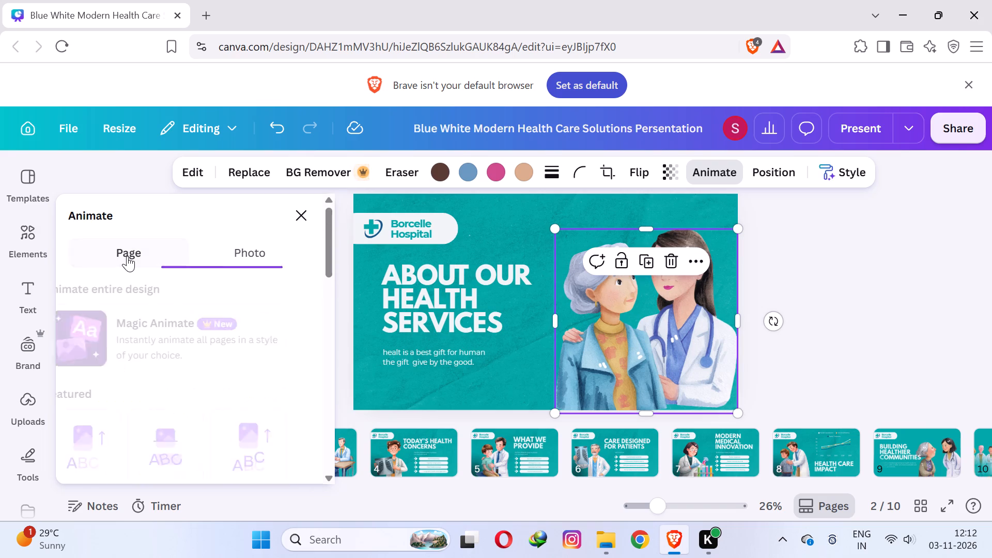
scroll(127, 256, "down", 2)
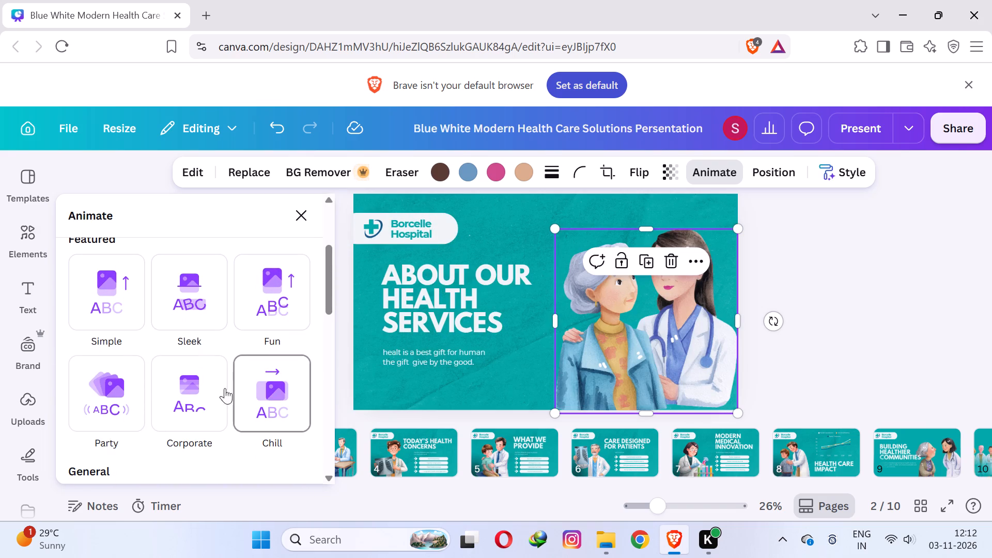
scroll(76, 389, "down", 2)
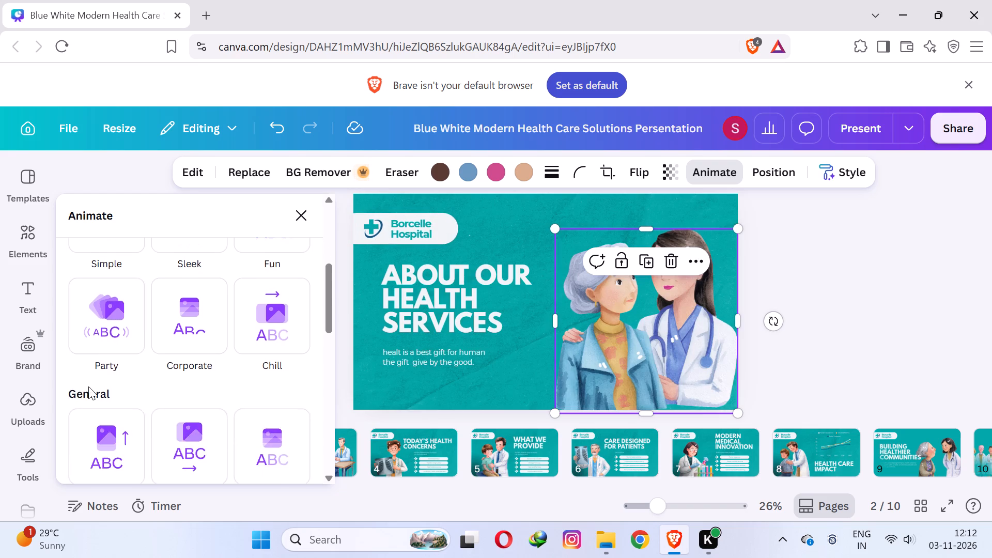
left_click(254, 374)
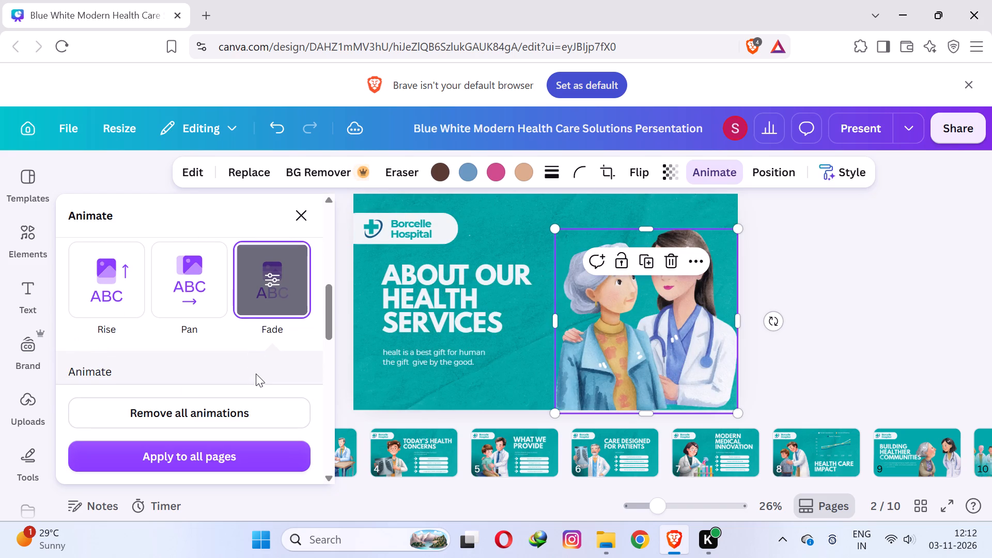
left_click(964, 412)
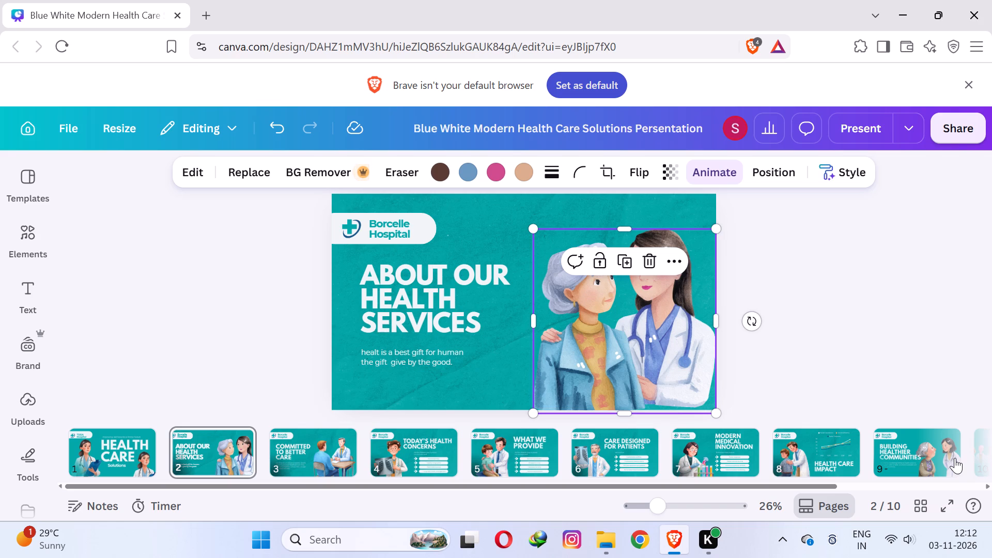
left_click(837, 359)
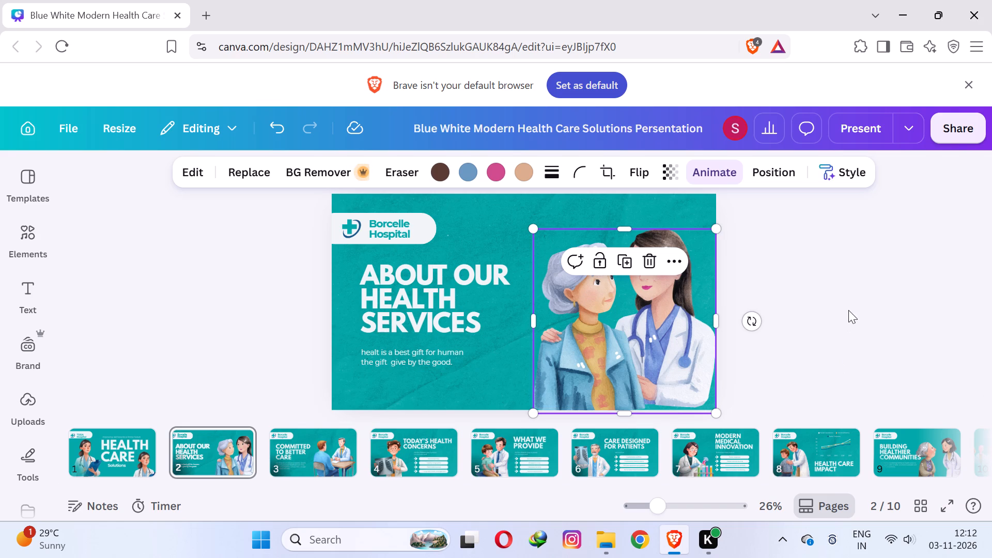
left_click(853, 275)
Replace "Borcelle" with "toda" in slide 2's hospital name and set the name in uppercase.
left_click(424, 455)
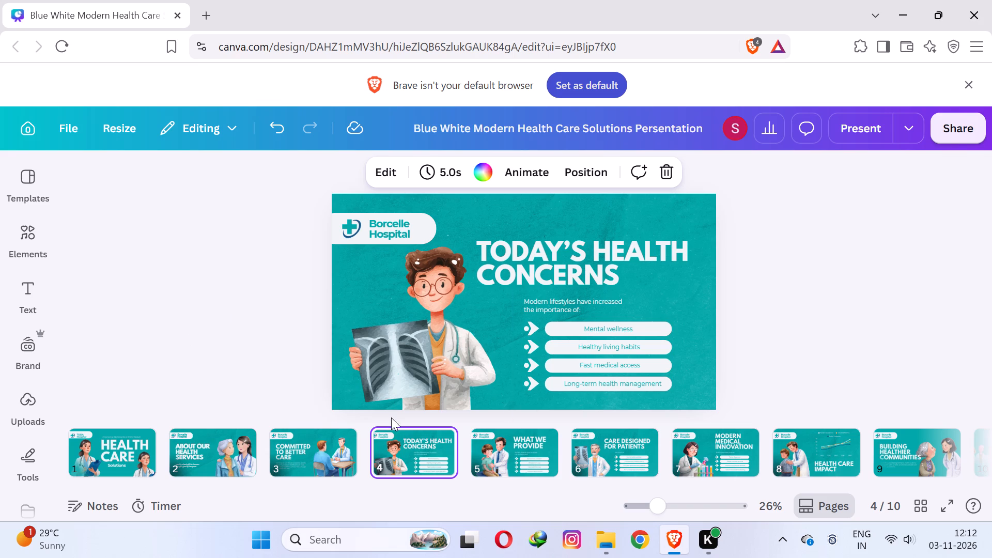
left_click(318, 451)
left_click(233, 448)
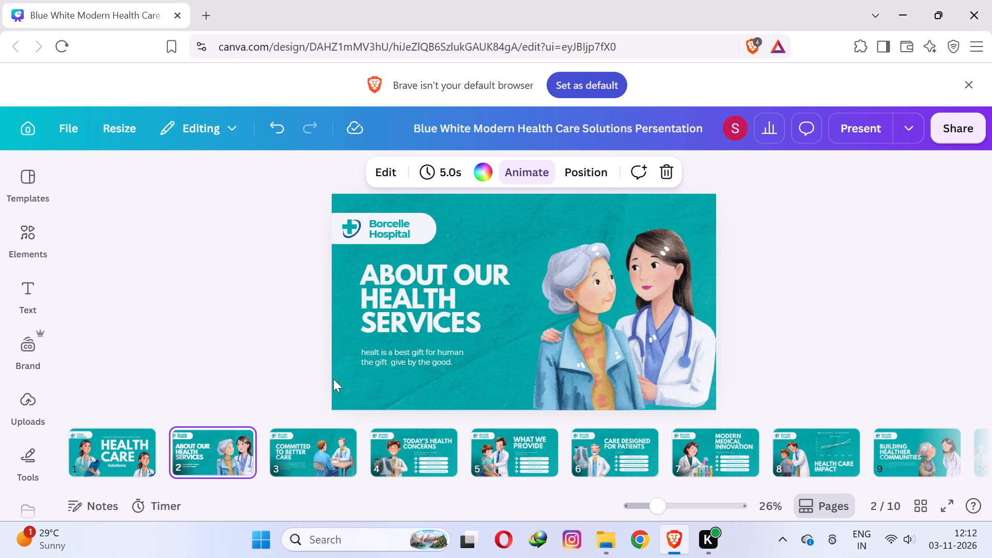
triple_click(392, 221)
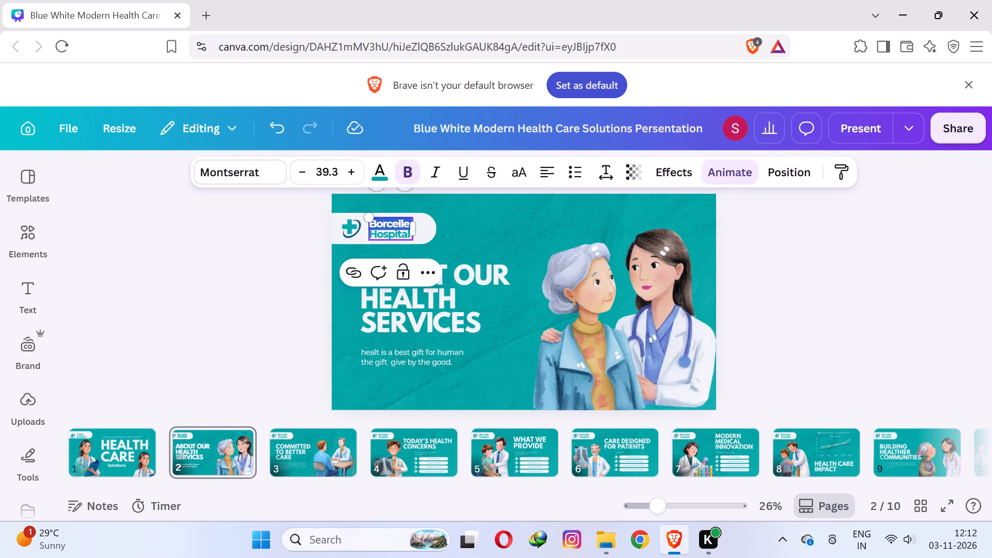
type("toda")
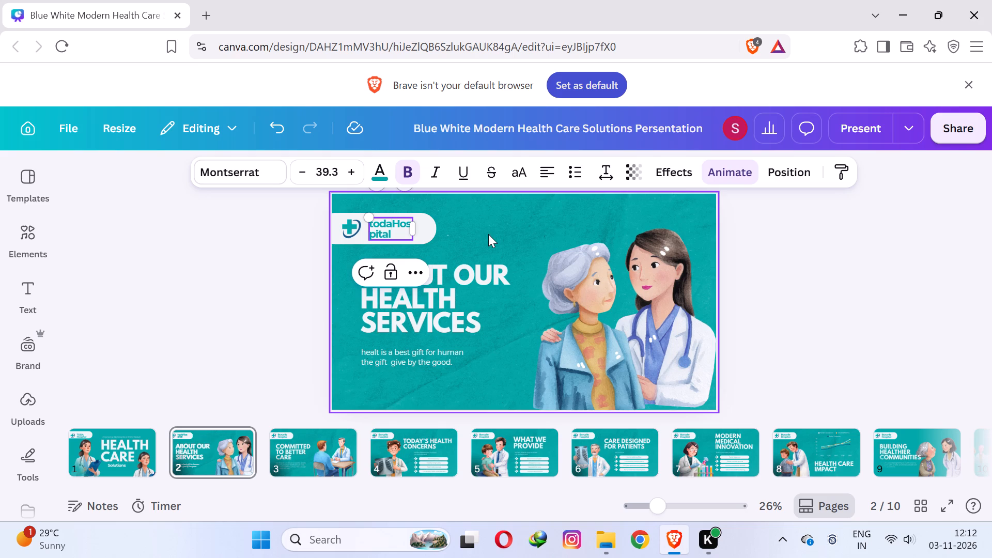
left_click(521, 174)
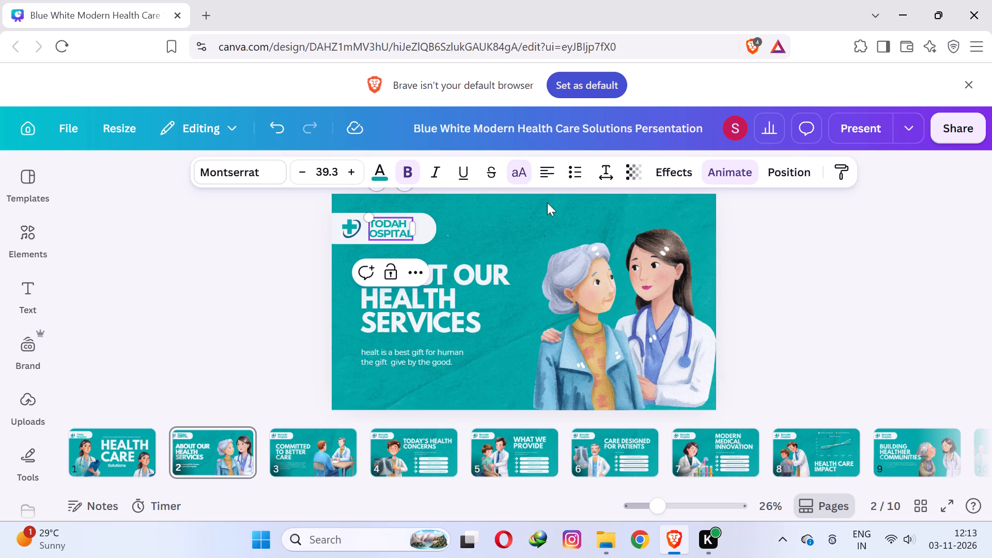
left_click(852, 282)
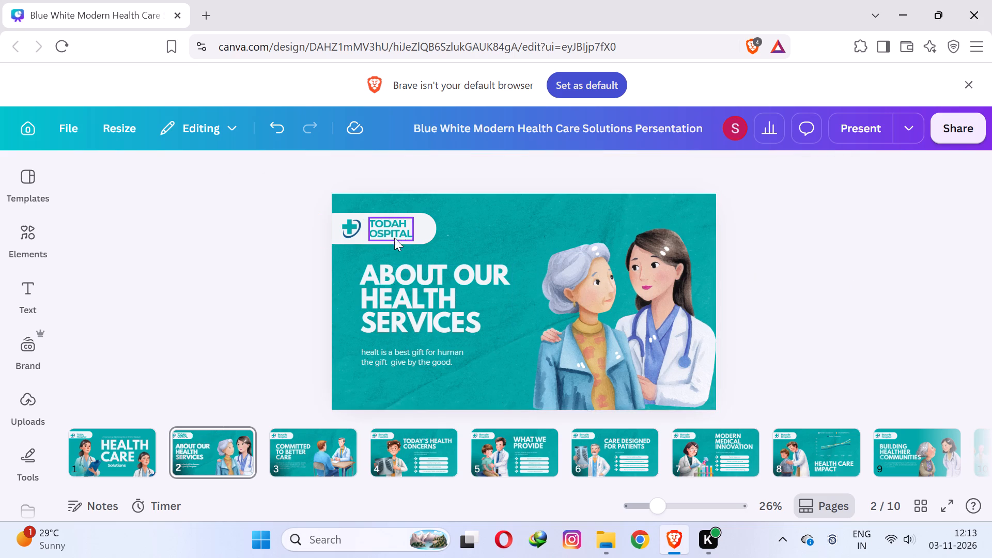
Insert a space between TODA and HOSPITAL in slide 2's hospital name.
triple_click(396, 229)
left_click(397, 222)
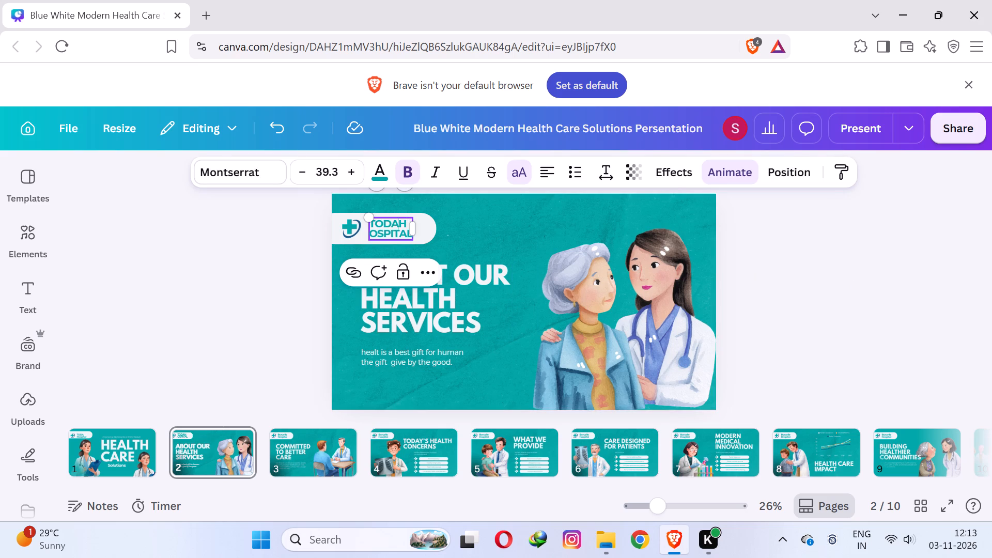
key("space")
scroll(397, 222, "up", 1)
left_click(951, 280)
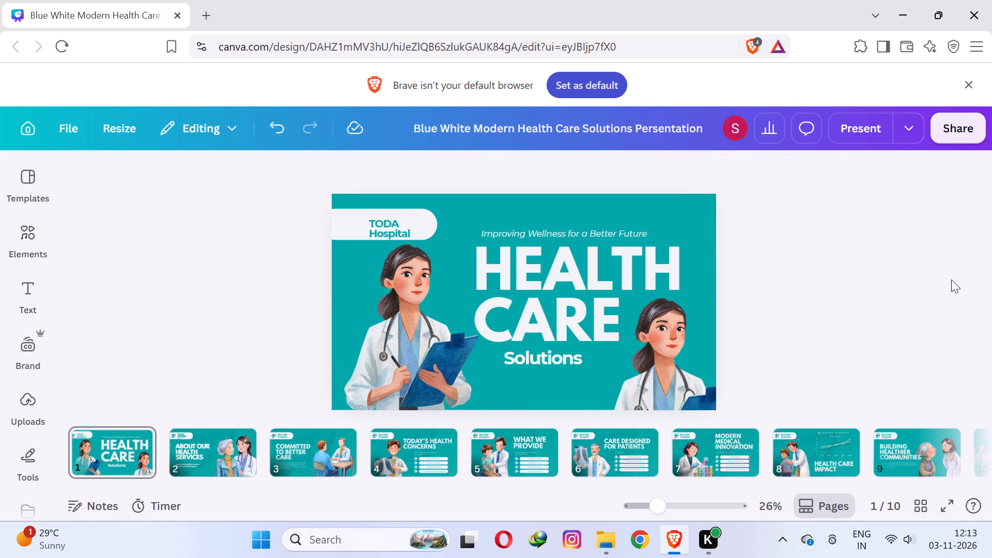
Extend the white badge shape behind slide 2's hospital name downward so it encloses the full TODA HOSPITAL text.
left_click(223, 444)
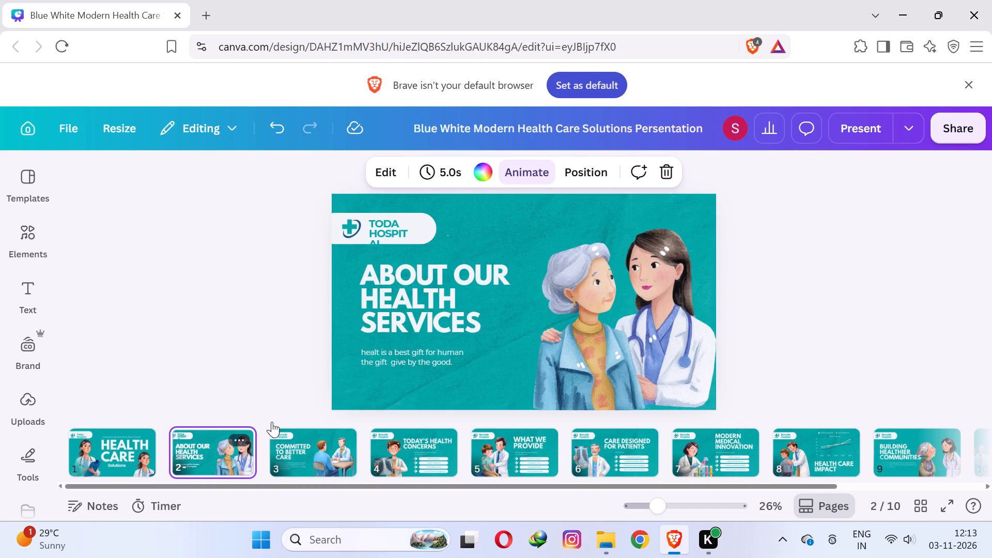
left_click(399, 238)
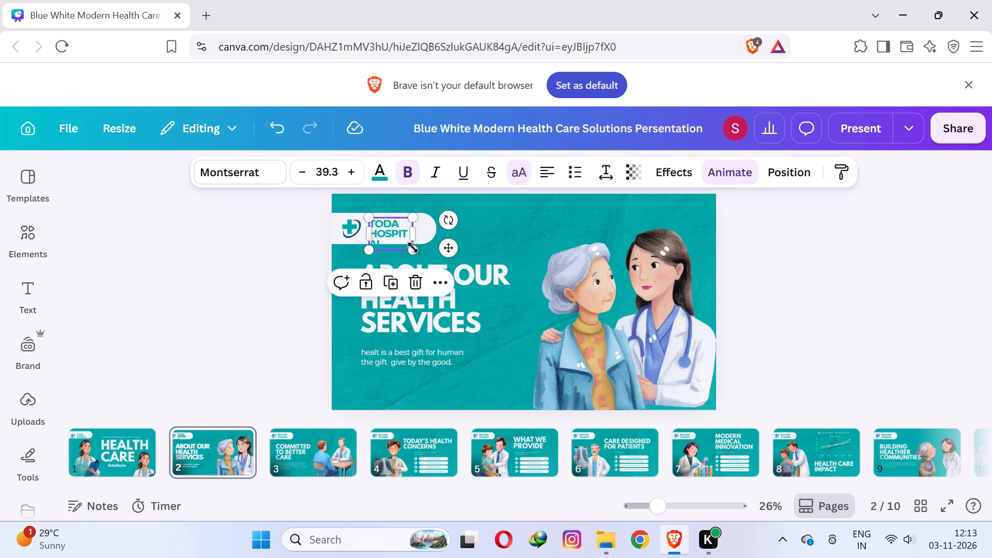
left_click(428, 240)
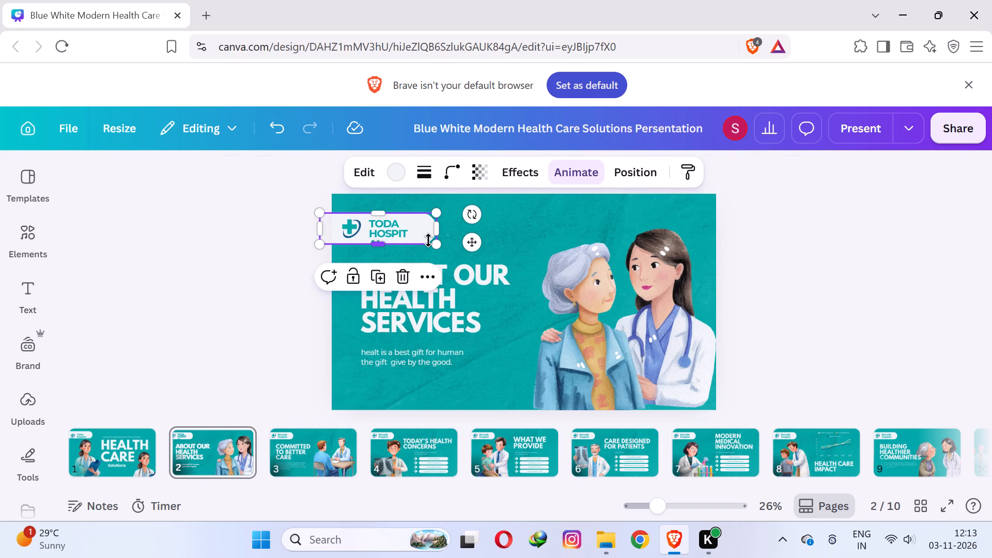
left_click_drag(428, 240, 428, 253)
left_click(524, 240)
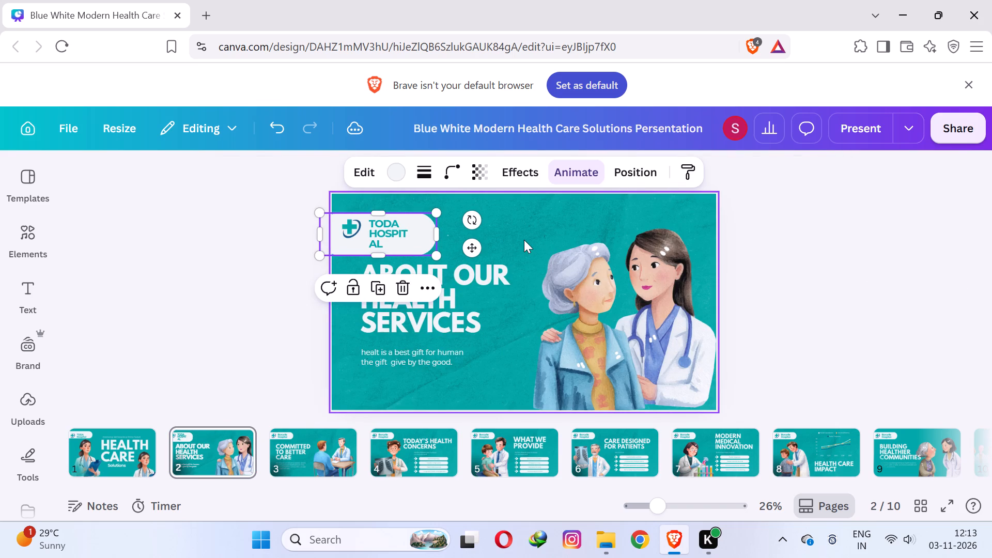
Set the letter spacing of slide 2's TODA HOSPITAL name to -54.
left_click(904, 246)
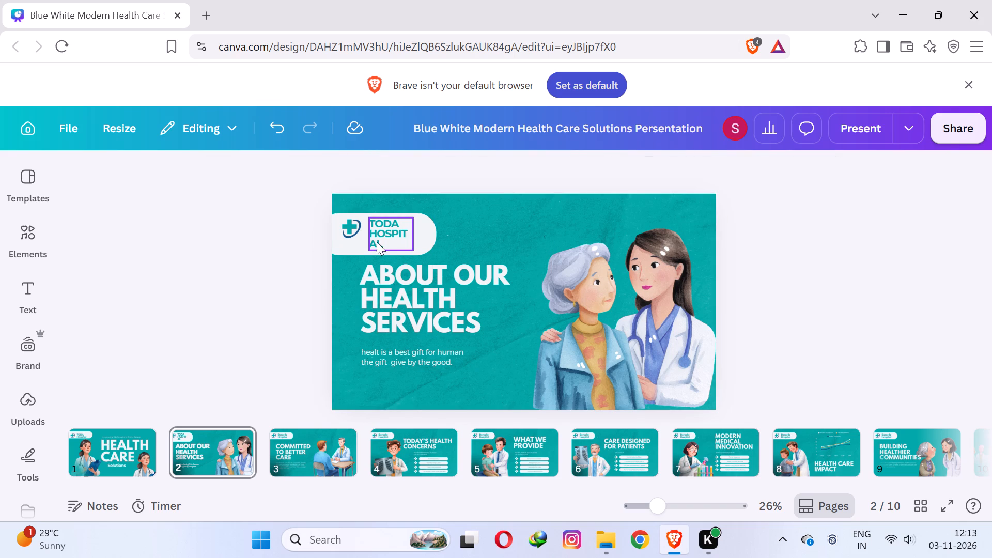
left_click(385, 238)
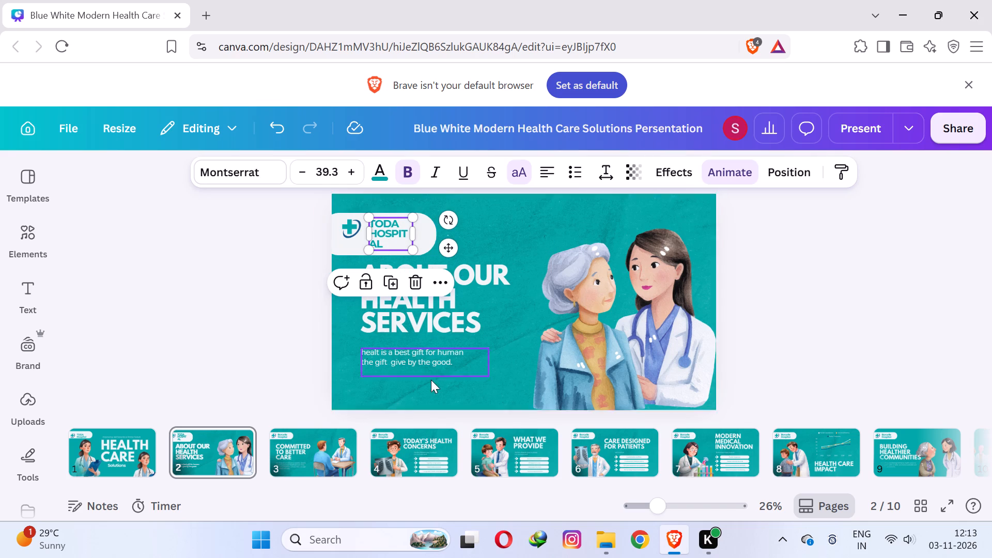
left_click(204, 286)
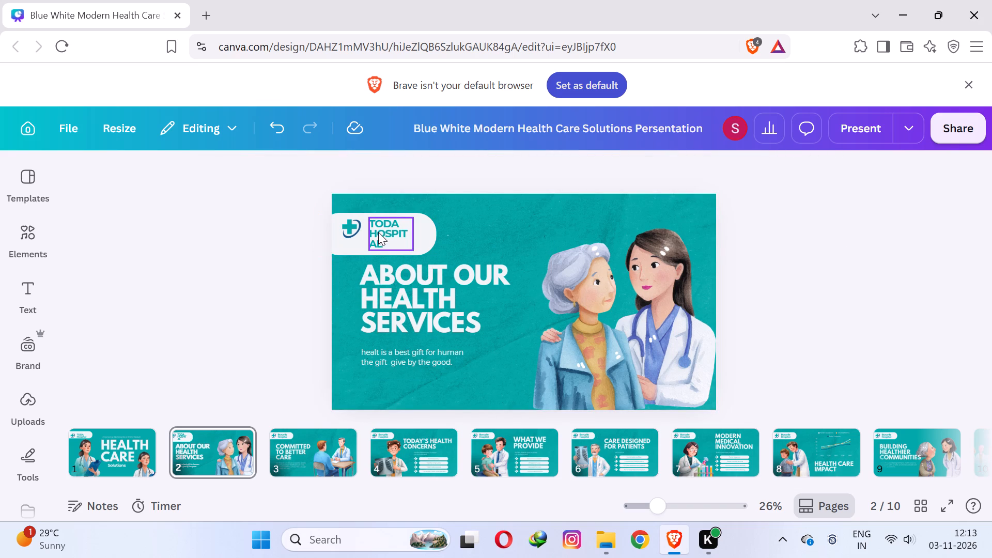
left_click(378, 231)
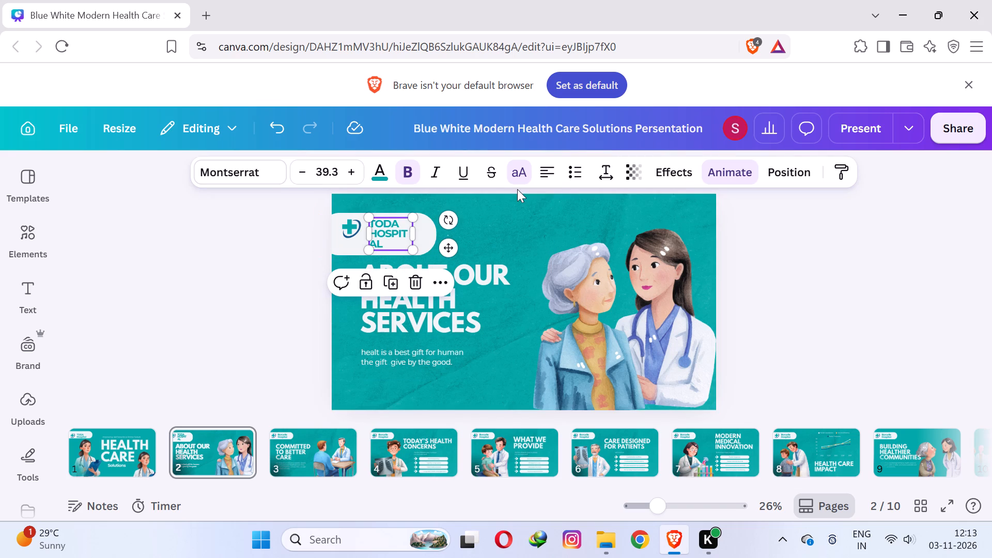
left_click(615, 173)
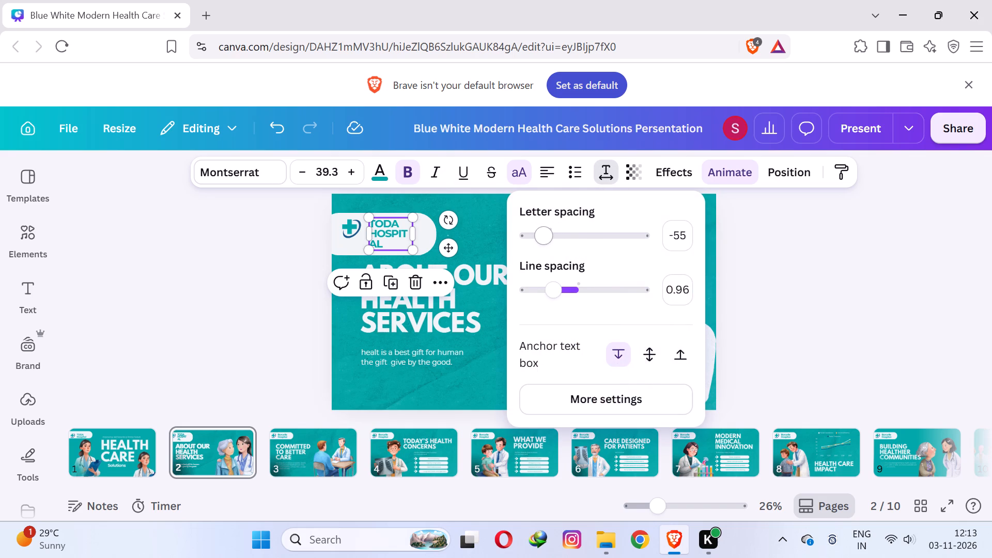
left_click(678, 232)
left_click(681, 236)
key("Right")
key("BackSpace")
key("4")
key("Return")
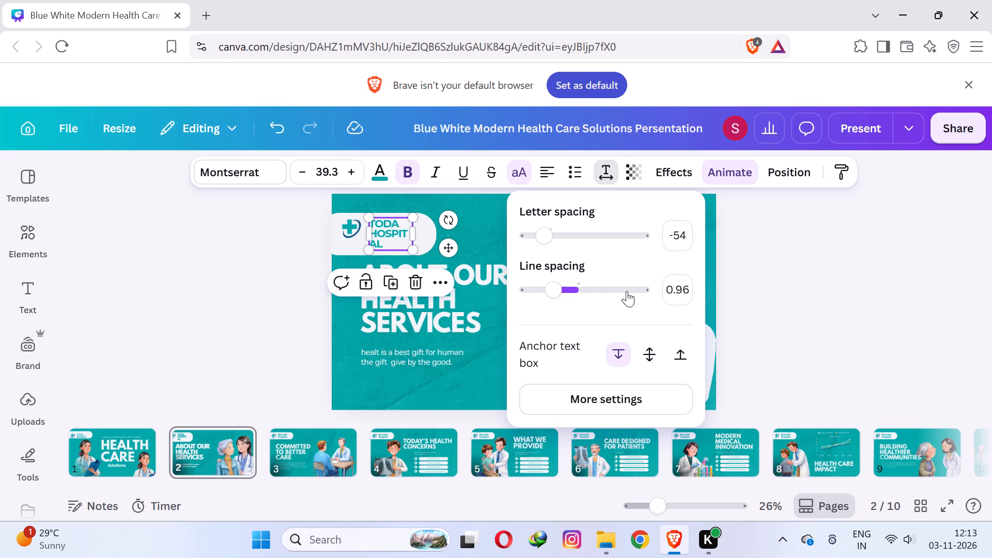
Tighten the line spacing of slide 2's TODA HOSPITAL name to about 0.85.
left_click_drag(559, 290, 544, 290)
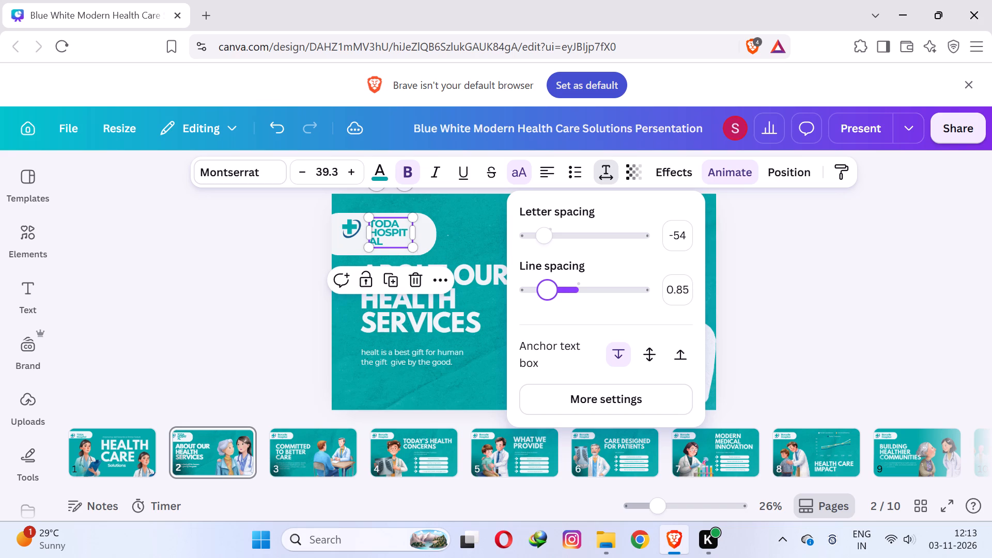
left_click_drag(544, 290, 542, 290)
left_click(820, 287)
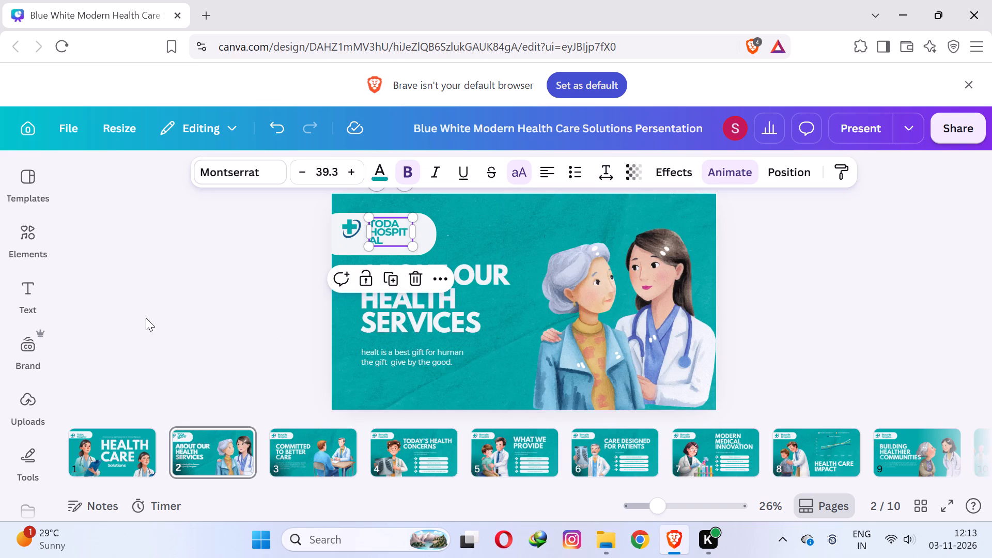
left_click(172, 306)
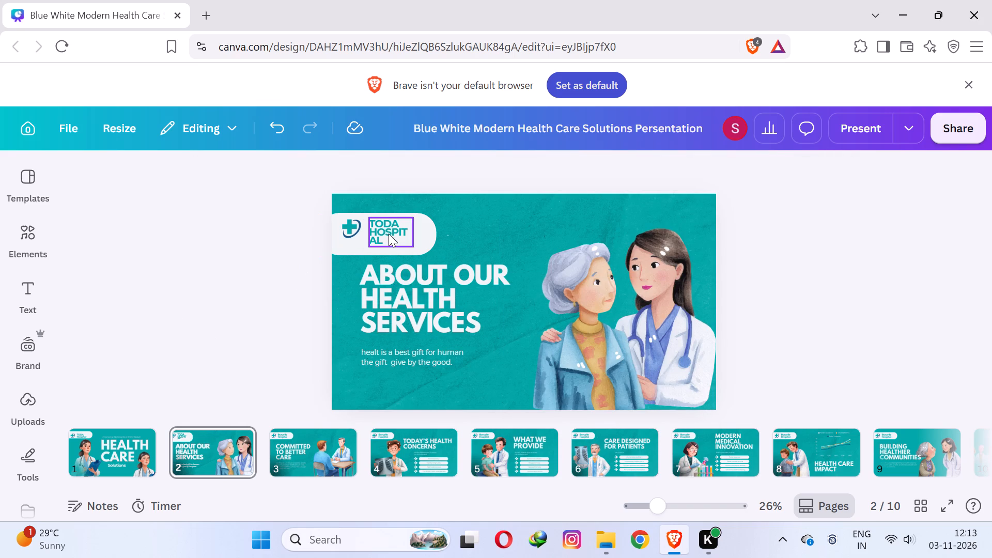
Add four spaces after TODA in slide 2's hospital name, trying a line break there and removing it again.
left_click(390, 231)
left_click(398, 220)
left_click(401, 222)
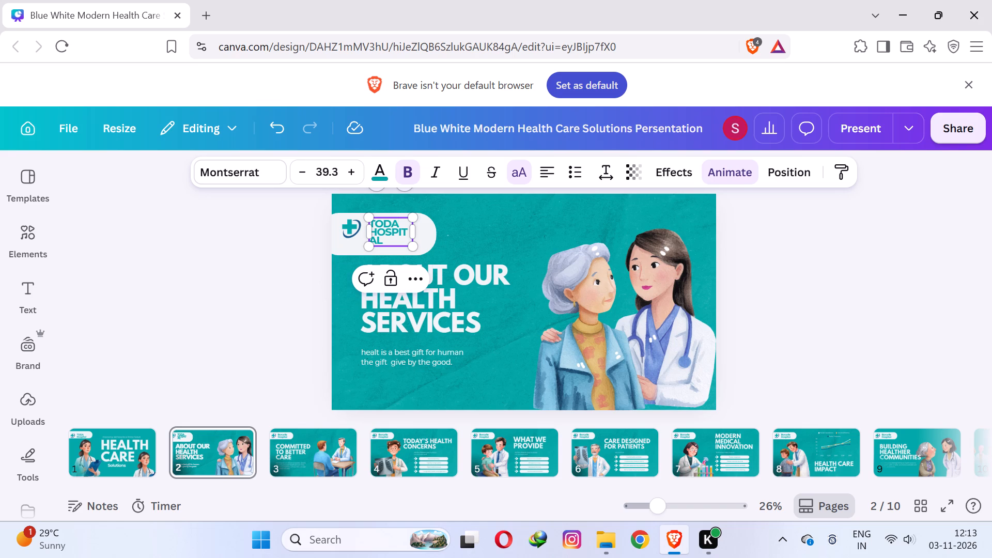
key("space")
key("space")
key("space")
key("space")
key("shift+Return")
key("BackSpace")
left_click(913, 241)
Replace "Borcelle" with "toda" in slide 3's hospital name.
left_click(341, 454)
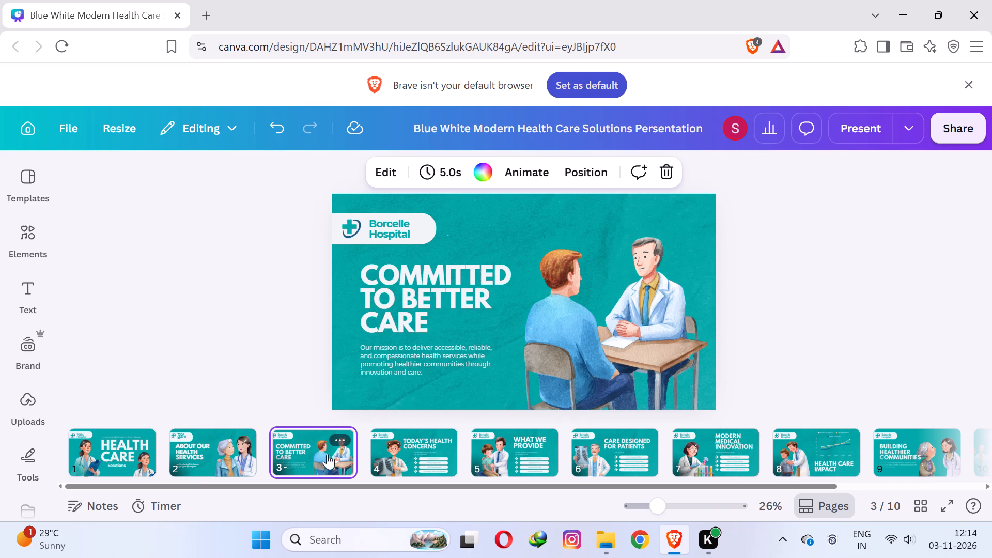
double_click(386, 218)
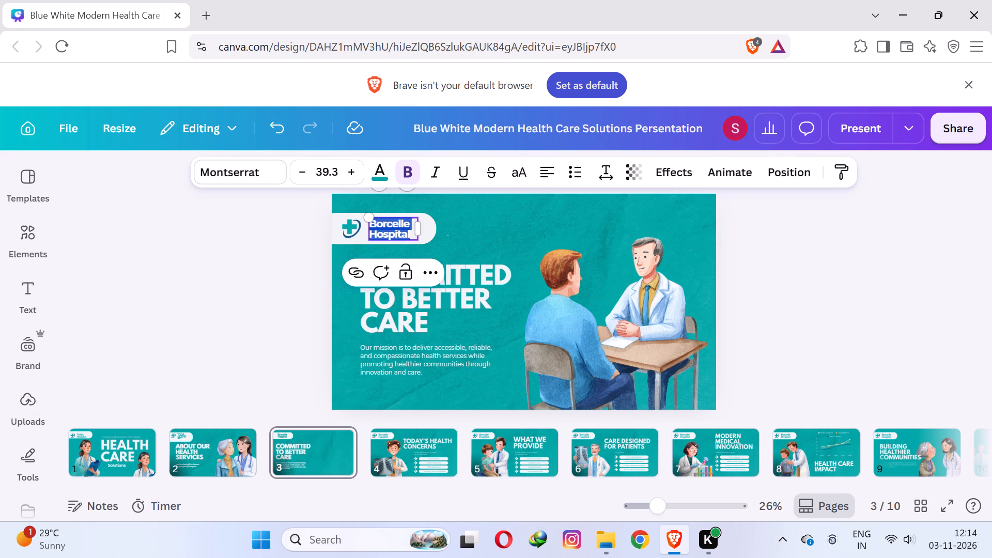
left_click_drag(406, 220, 364, 220)
left_click_drag(412, 223, 393, 223)
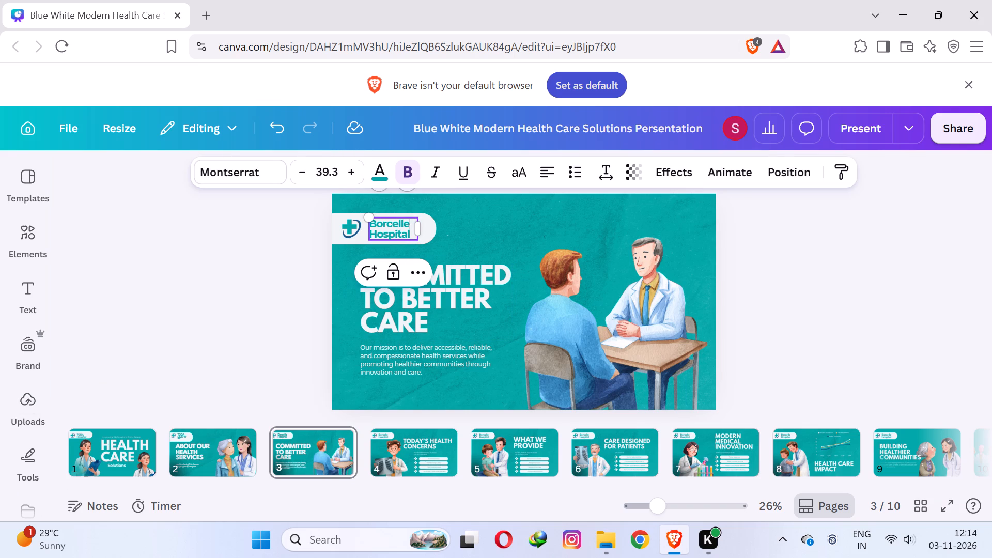
left_click_drag(393, 223, 365, 223)
type("toda")
left_click(893, 274)
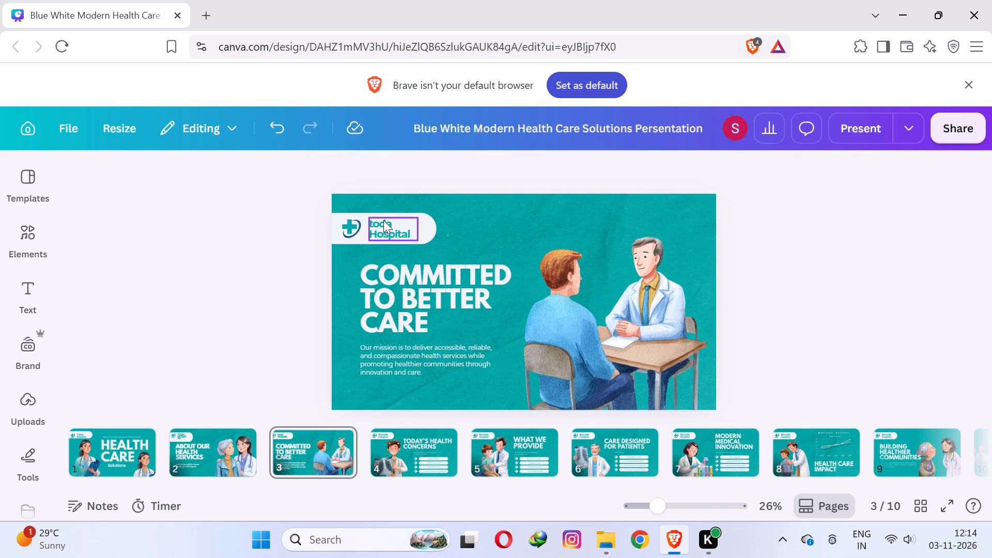
Centre-align slide 3's hospital name and set it in uppercase.
left_click(383, 220)
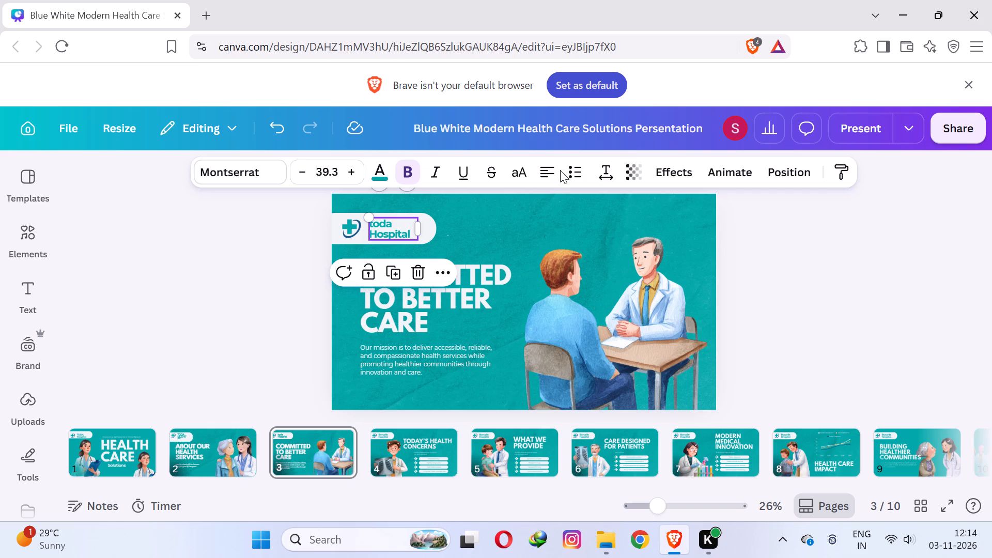
left_click(540, 170)
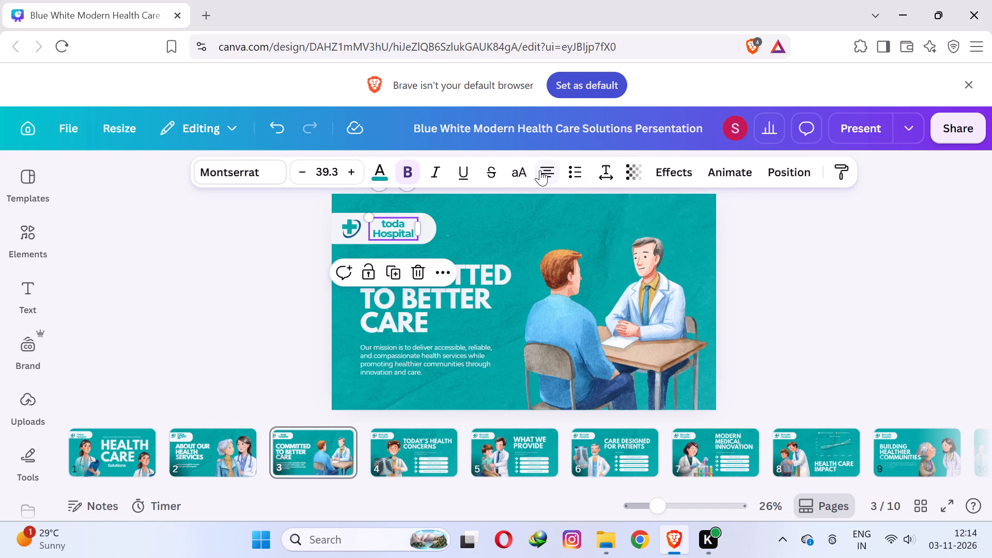
left_click(516, 170)
left_click(832, 250)
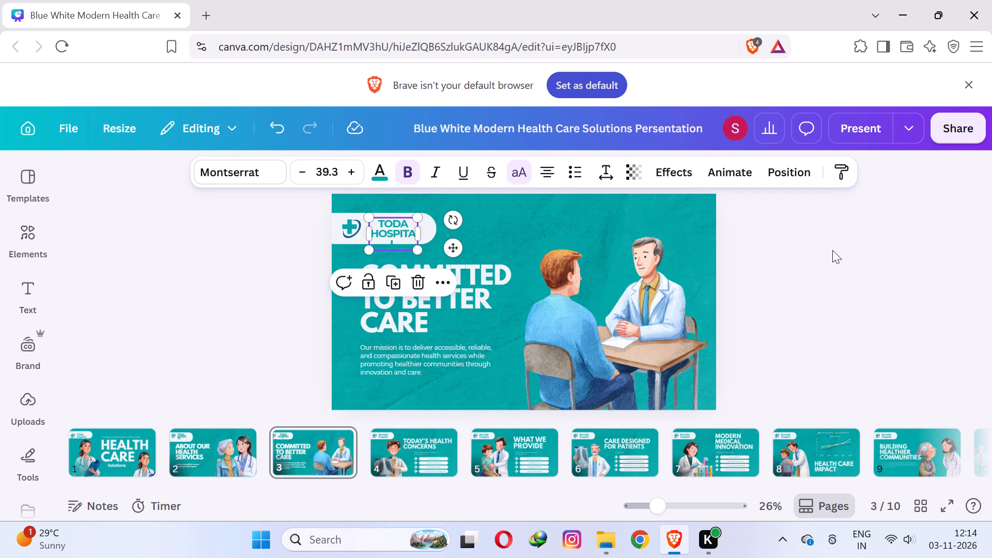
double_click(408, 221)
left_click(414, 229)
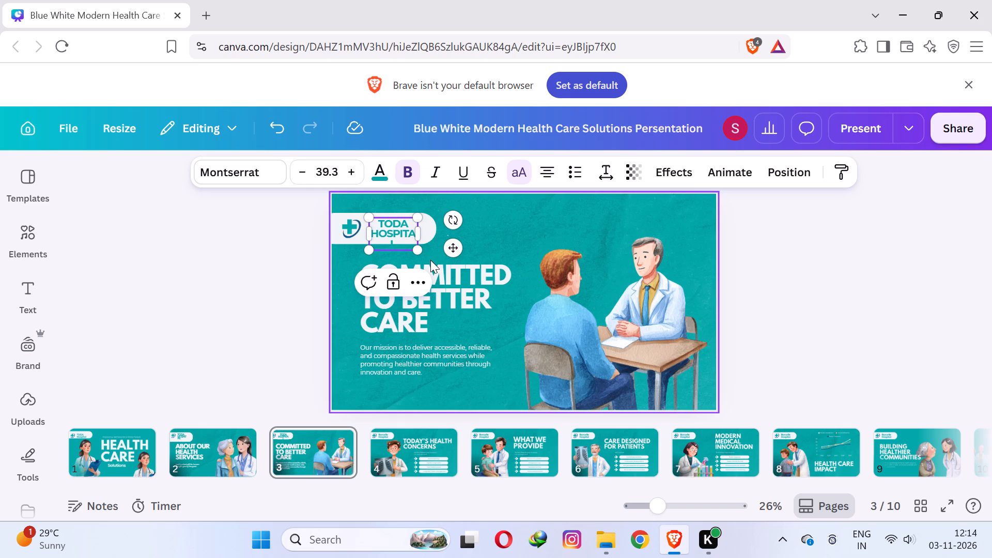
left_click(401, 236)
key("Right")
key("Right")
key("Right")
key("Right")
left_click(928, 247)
Enlarge the white badge shape behind slide 3's hospital name so it encloses all three lines of text.
left_click(420, 235)
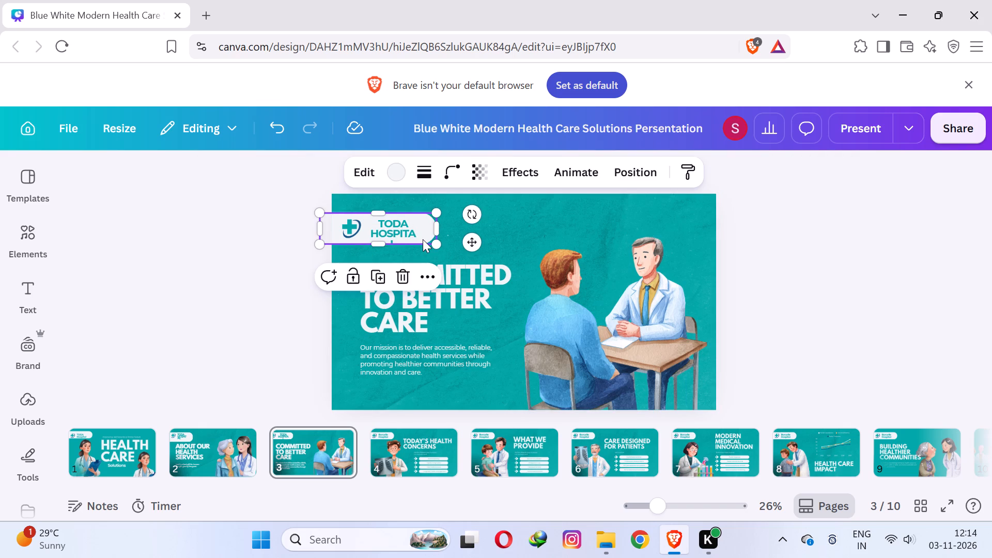
left_click_drag(431, 241, 438, 251)
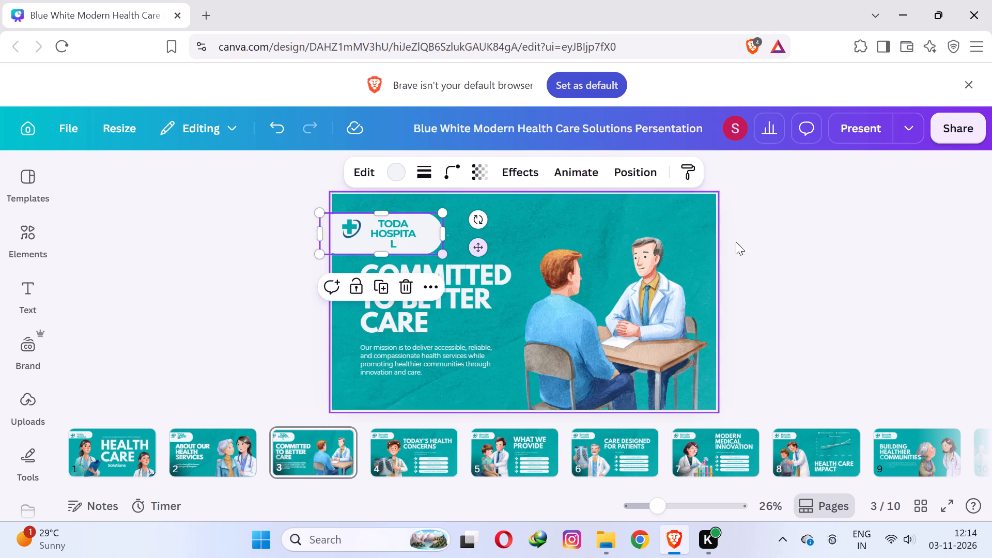
left_click(914, 242)
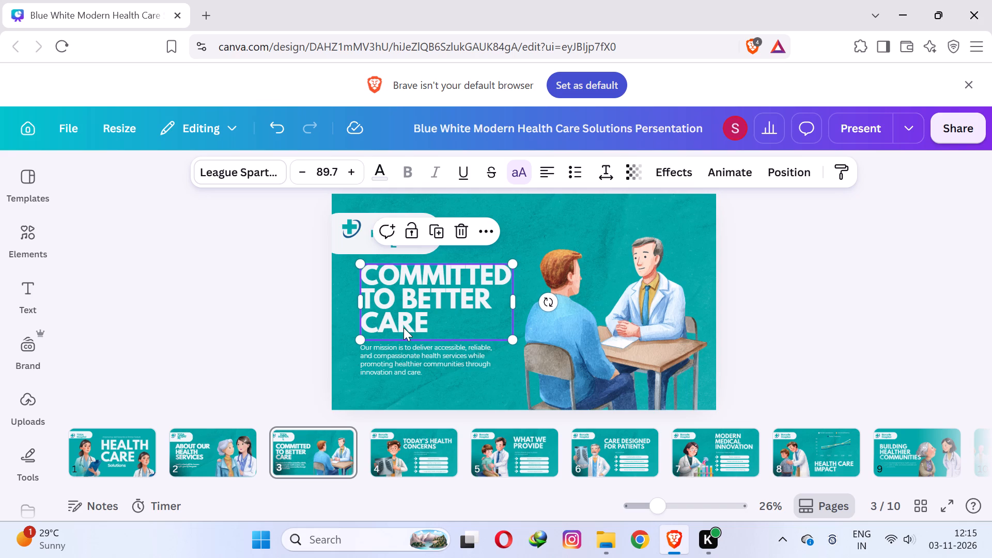
Scale down slide 3's "COMMITTED TO BETTER CARE" heading slightly.
left_click(404, 328)
left_click_drag(512, 339, 501, 339)
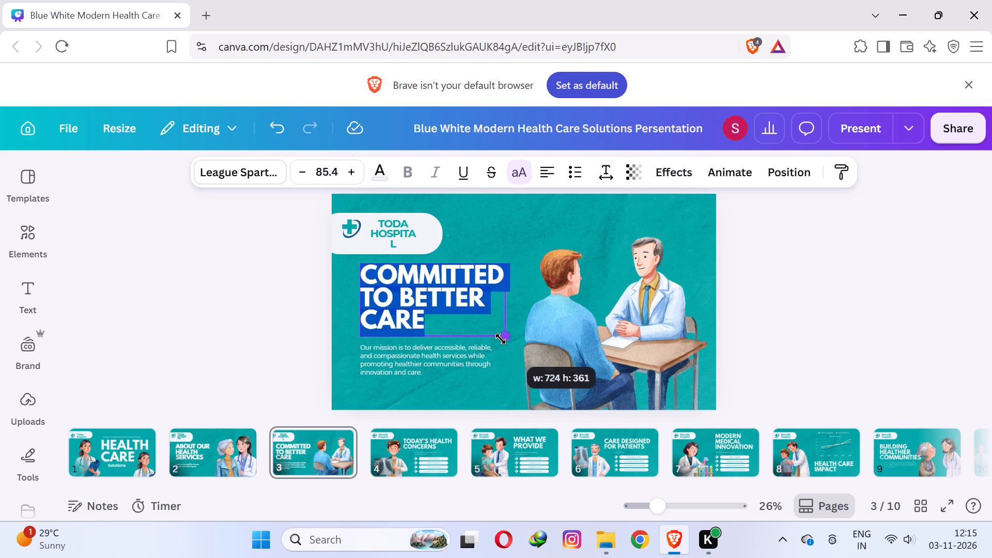
left_click_drag(501, 339, 496, 336)
left_click(910, 273)
Replace slide 3's mission description paragraph with "ou".
triple_click(417, 362)
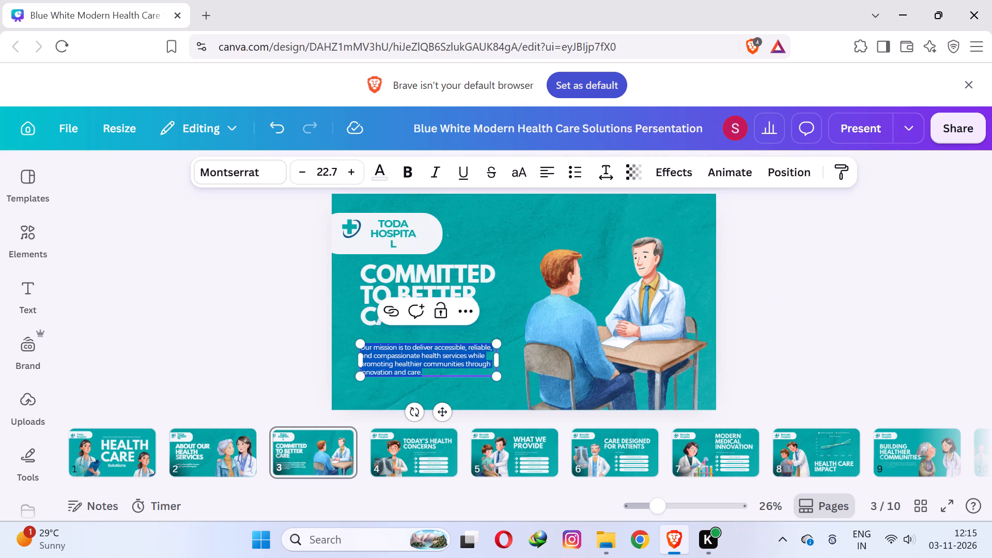
key("o")
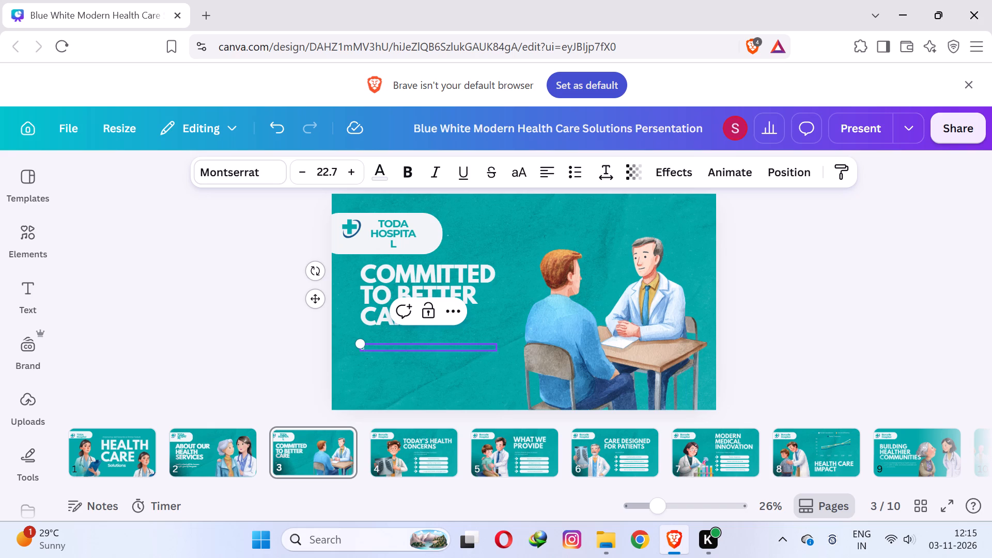
key("u")
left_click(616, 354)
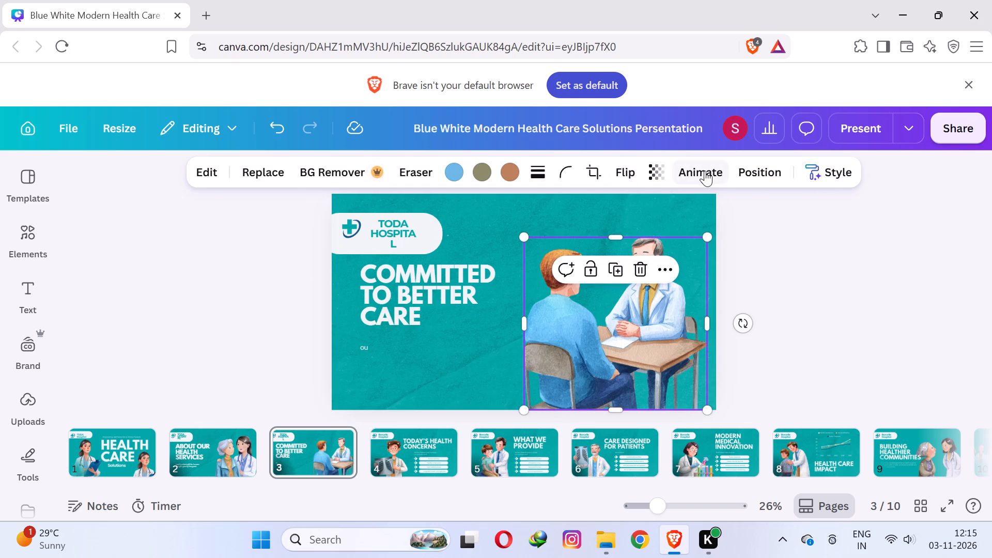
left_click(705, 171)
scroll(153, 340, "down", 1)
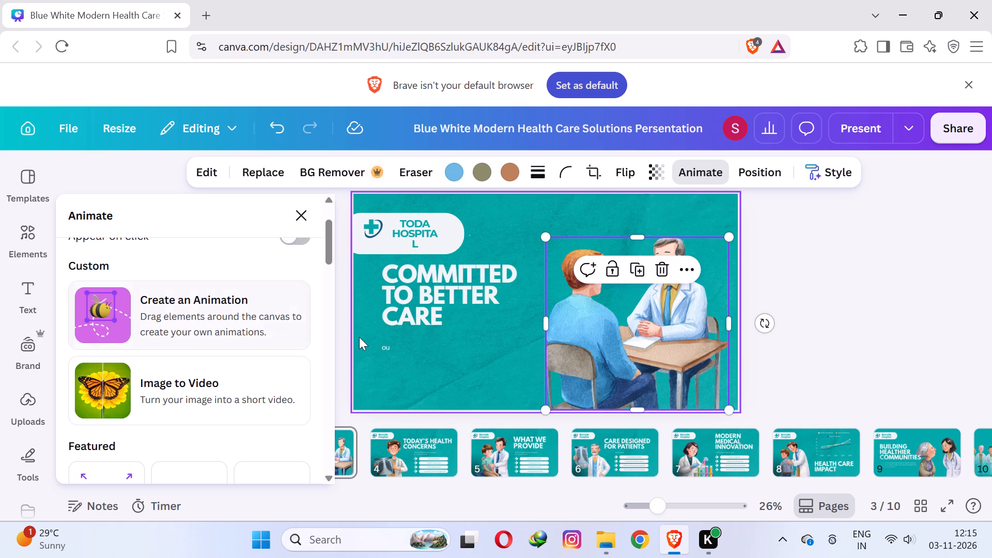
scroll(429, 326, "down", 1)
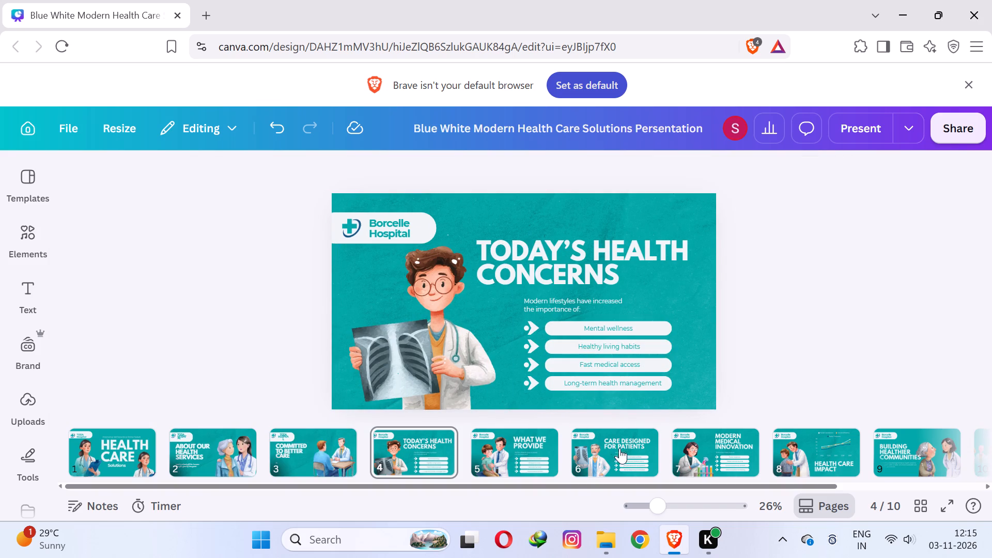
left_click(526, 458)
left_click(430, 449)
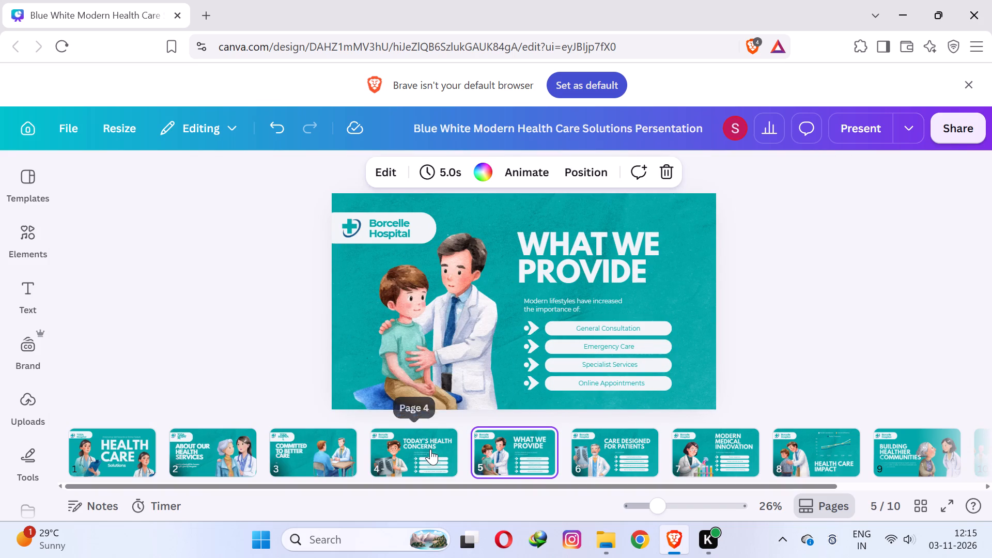
Complete slide 3's "ou" text beneath the heading so it reads "our mission is dekivery 24 hours service".
left_click(344, 464)
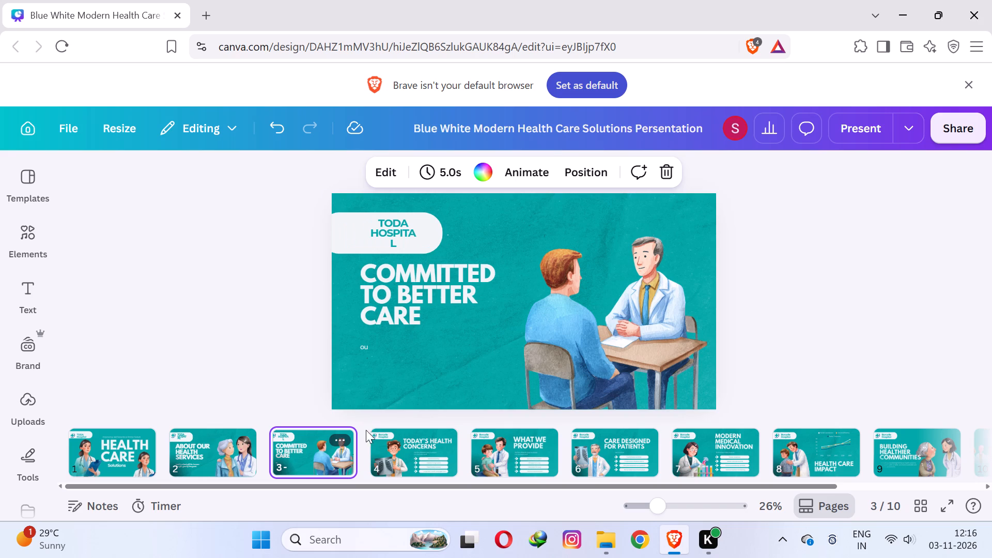
left_click(397, 299)
left_click(365, 350)
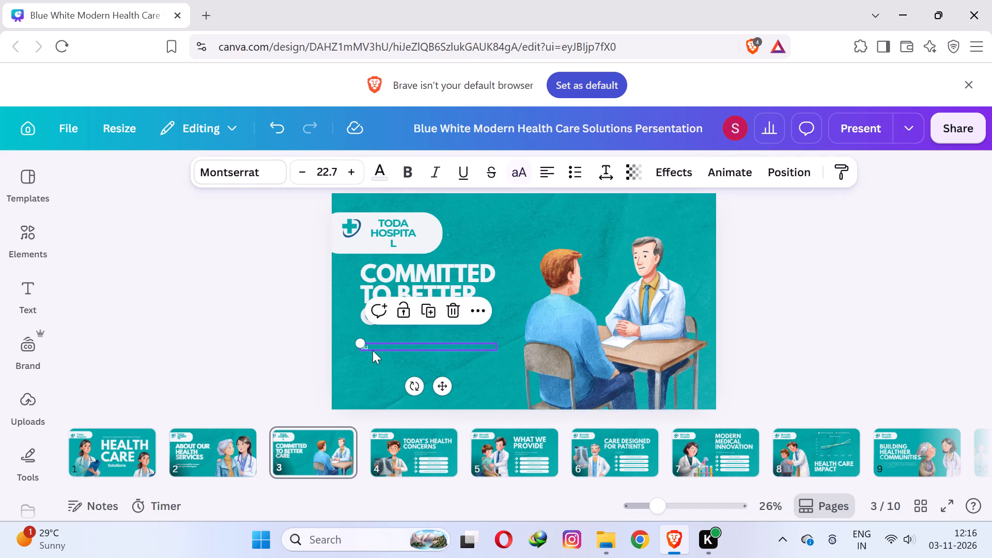
left_click(379, 345)
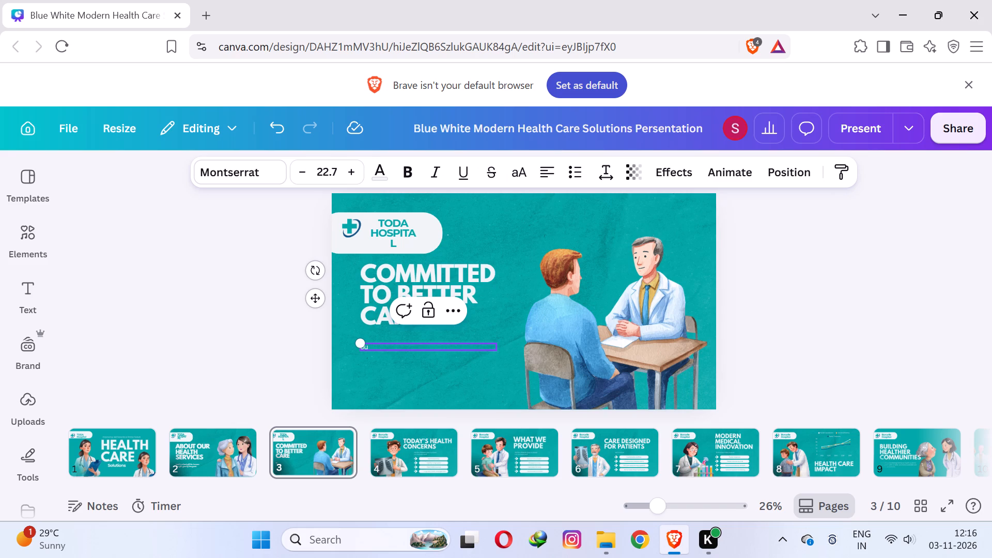
type("r missio")
type("n is dekivery")
key("space")
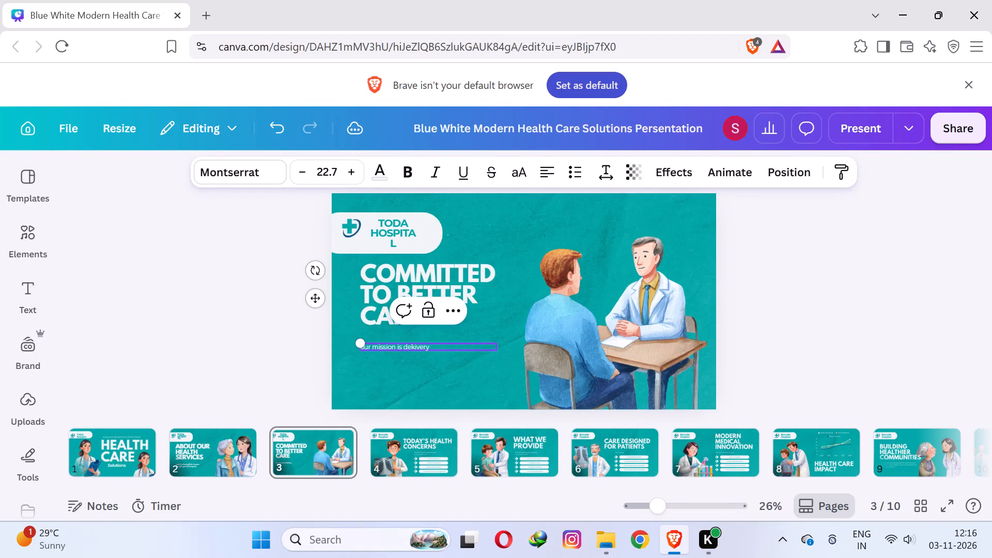
key("2")
type("4 hou")
type("rs service")
left_click(913, 319)
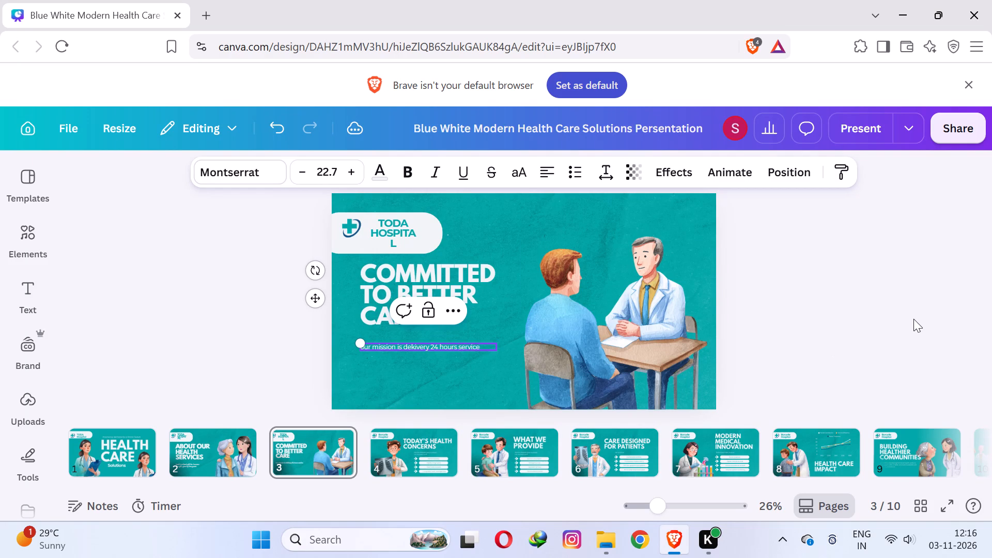
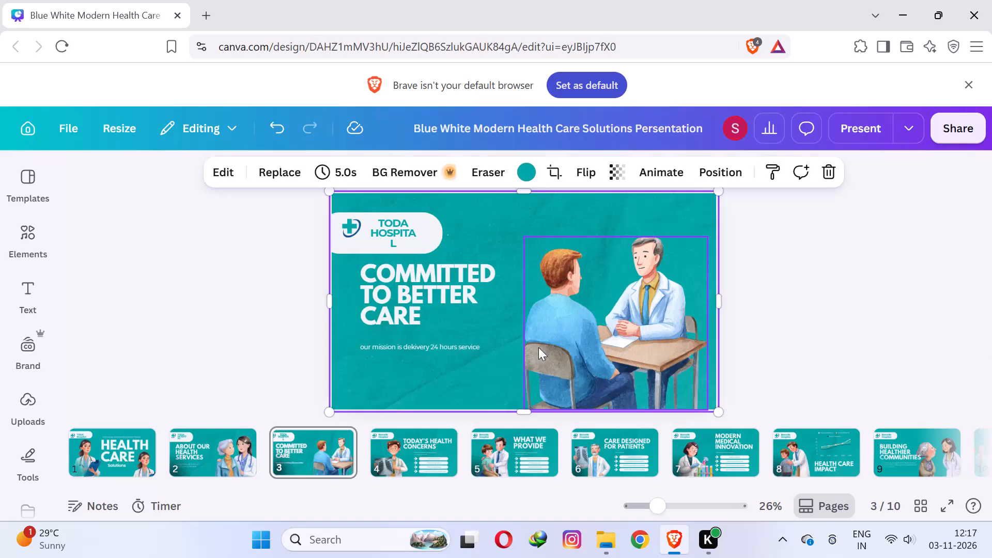
Apply the Old TV animation to slide 3's illustration of the doctor and patient at the desk.
left_click(566, 289)
left_click(703, 183)
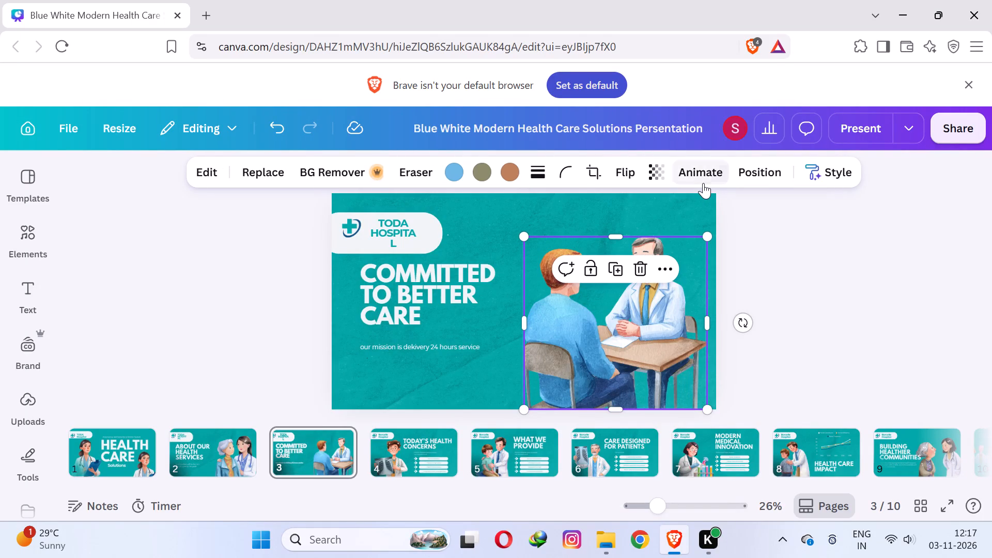
scroll(257, 344, "down", 3)
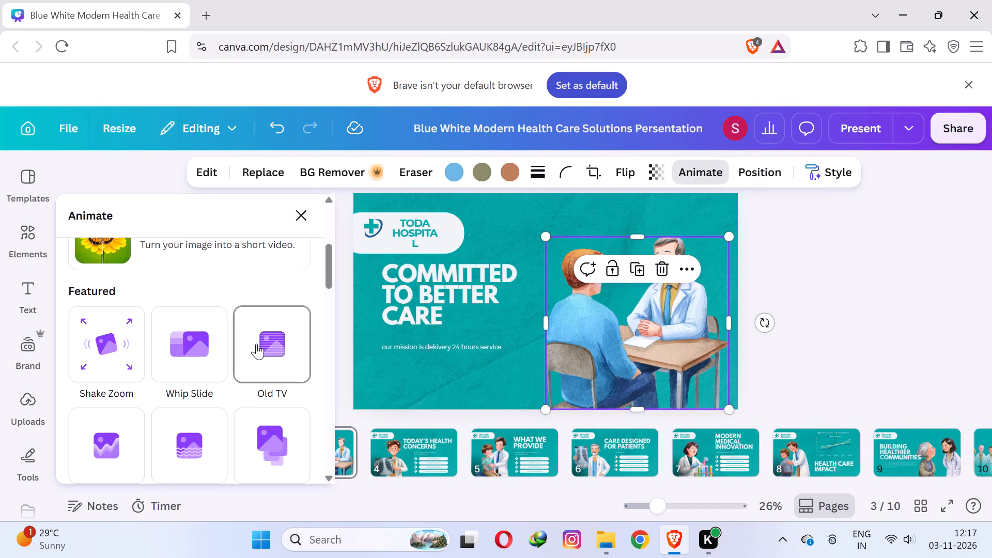
scroll(256, 344, "down", 1)
scroll(204, 324, "up", 4)
scroll(216, 334, "down", 1)
scroll(256, 400, "down", 1)
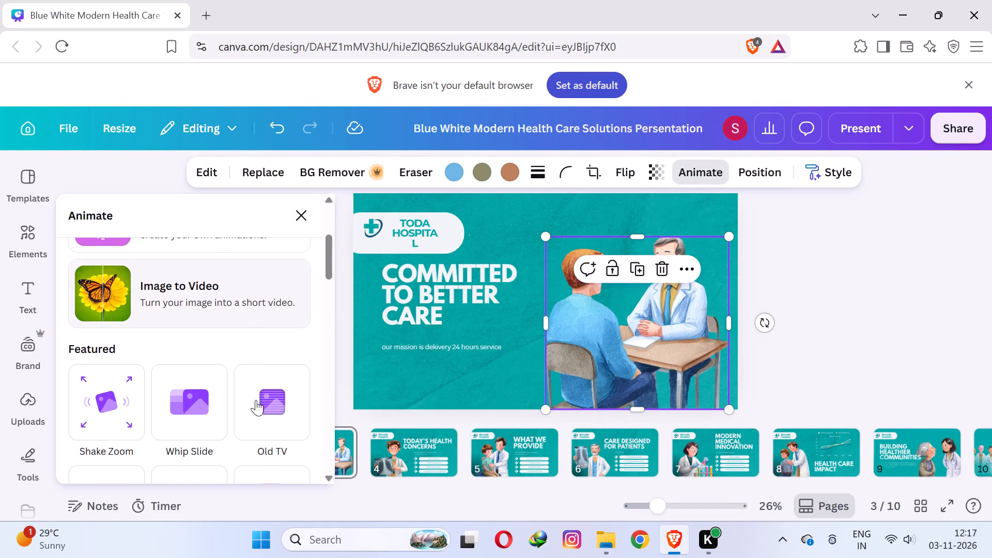
left_click(266, 392)
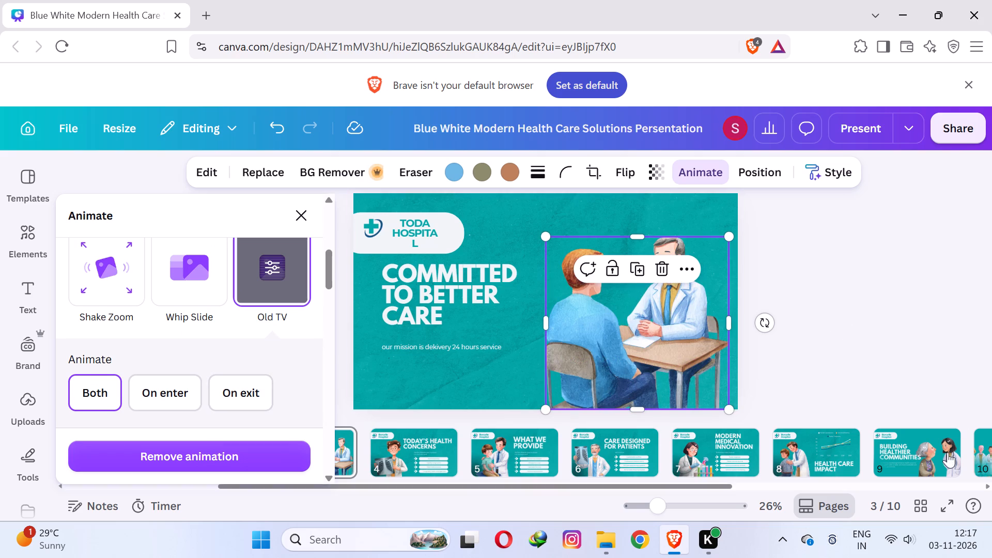
Change slide 5's badge name from "Borcelle Hospital" to "TODA HOSPITAL" in uppercase, with a space between the two words.
left_click(513, 454)
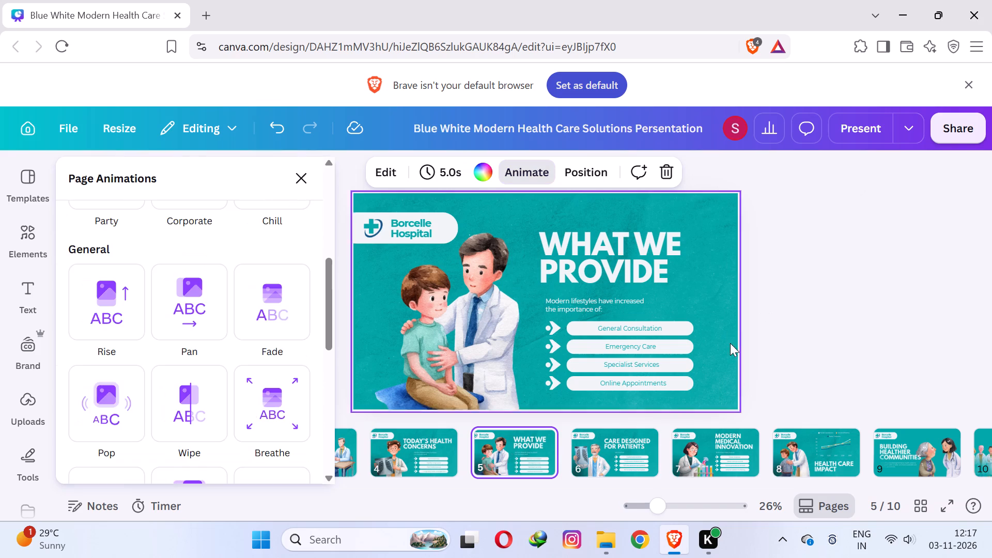
left_click(882, 299)
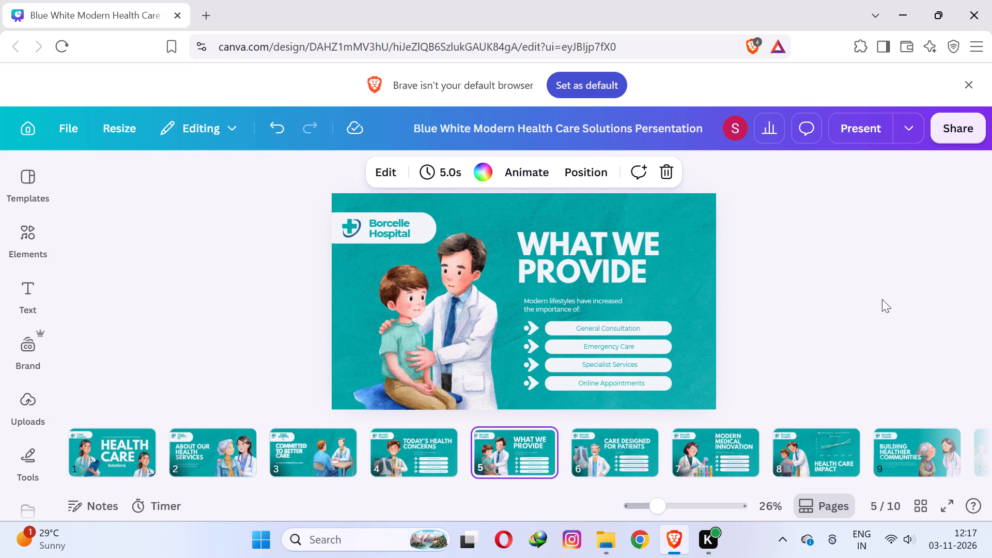
triple_click(390, 218)
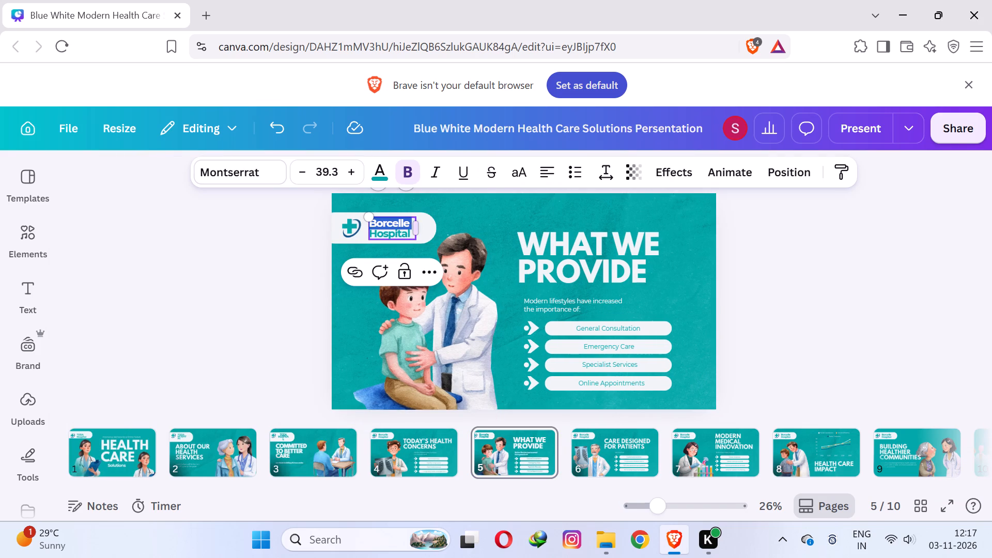
type("toda")
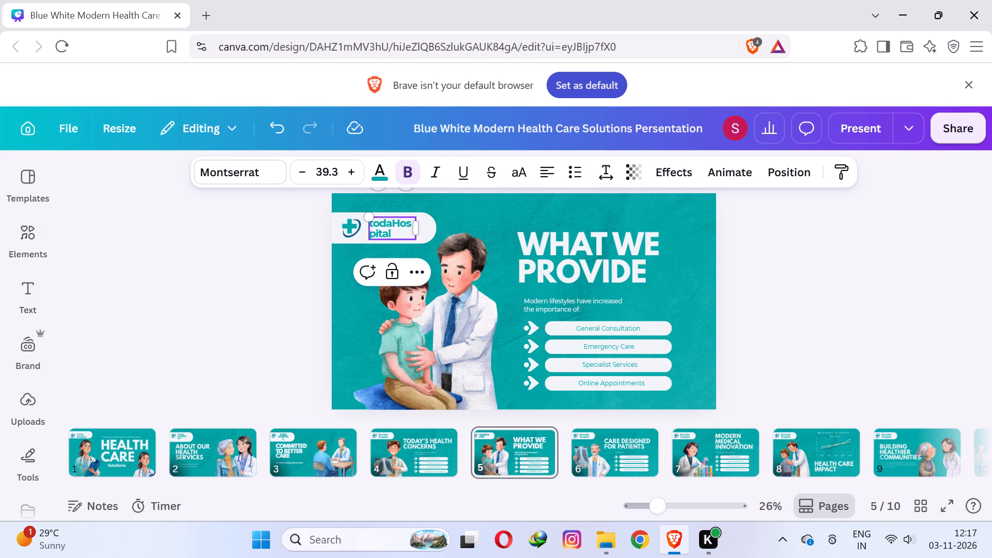
left_click(523, 166)
left_click(897, 304)
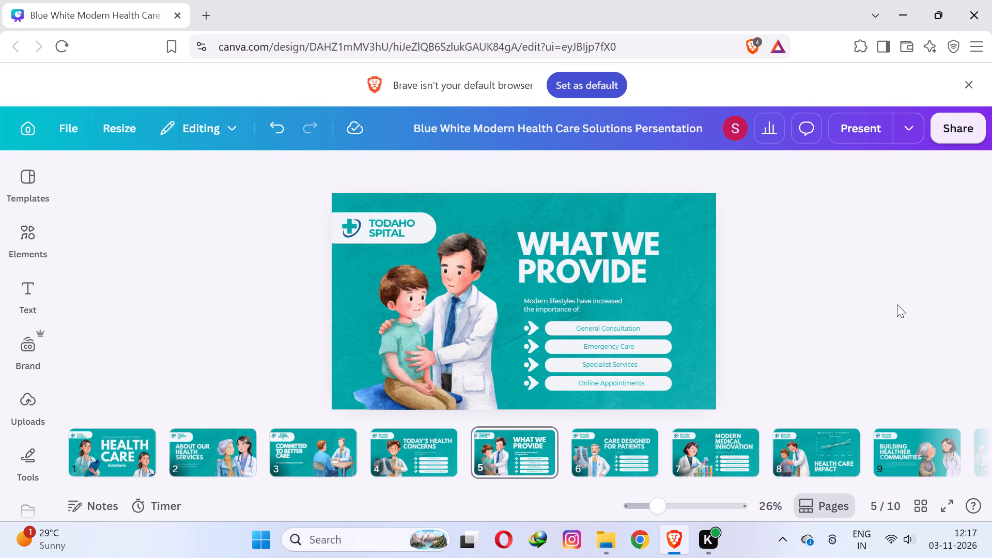
left_click(399, 222)
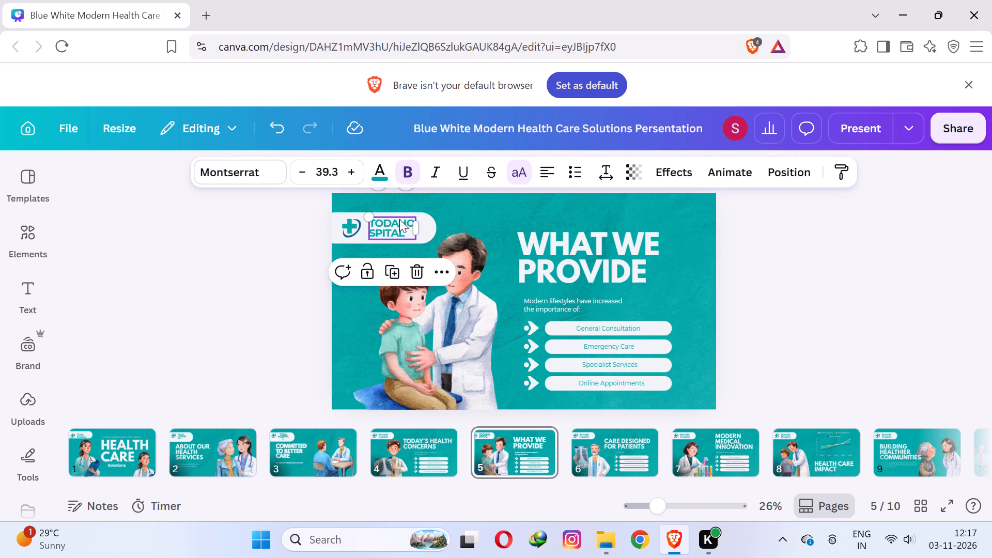
left_click(396, 217)
left_click(401, 220)
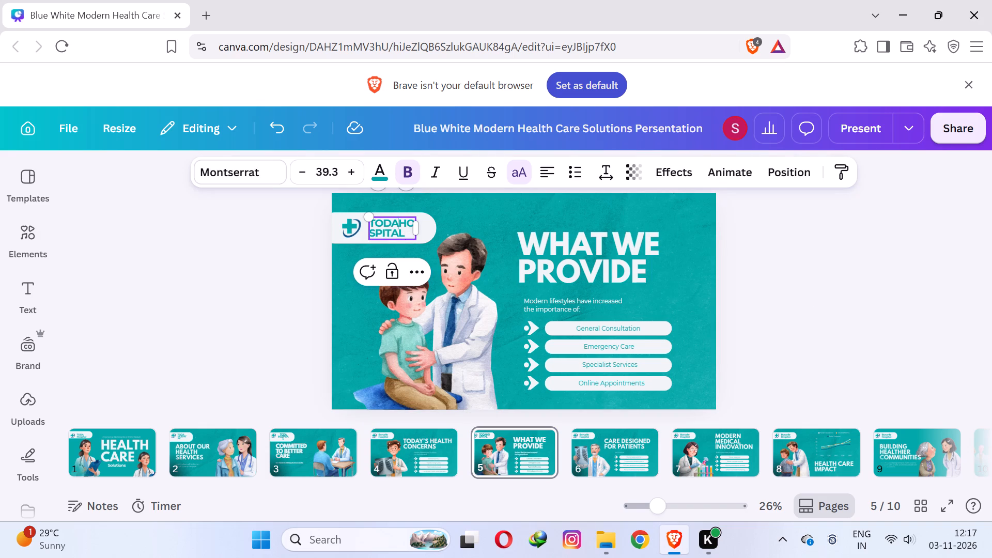
key("space")
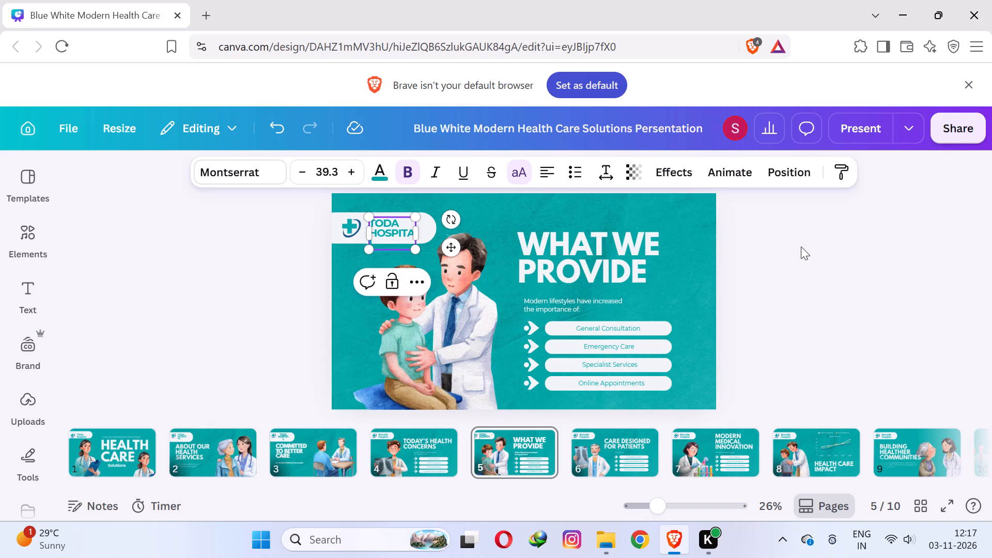
left_click(814, 241)
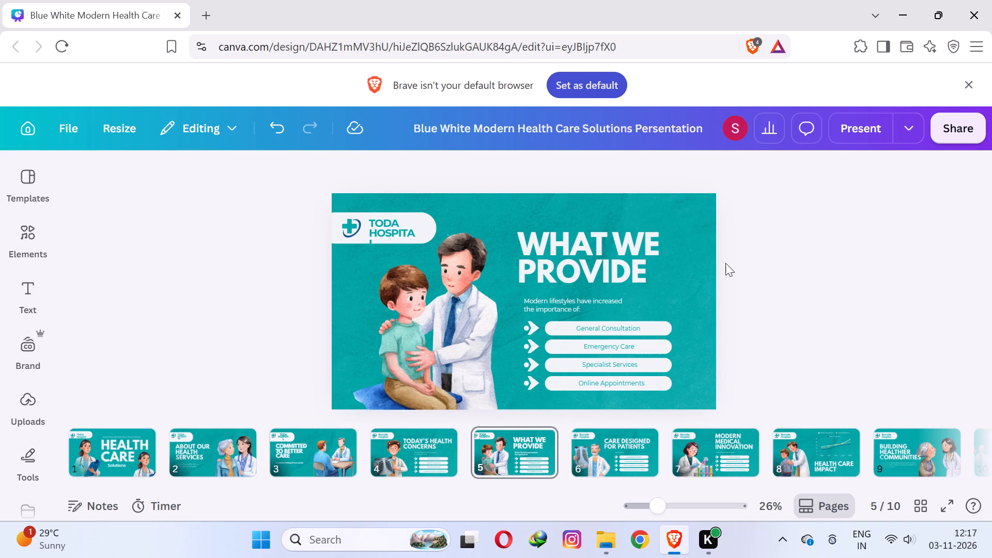
Move slide 5's doctor and boy illustration left so it sits against the slide's left edge.
left_click(632, 256)
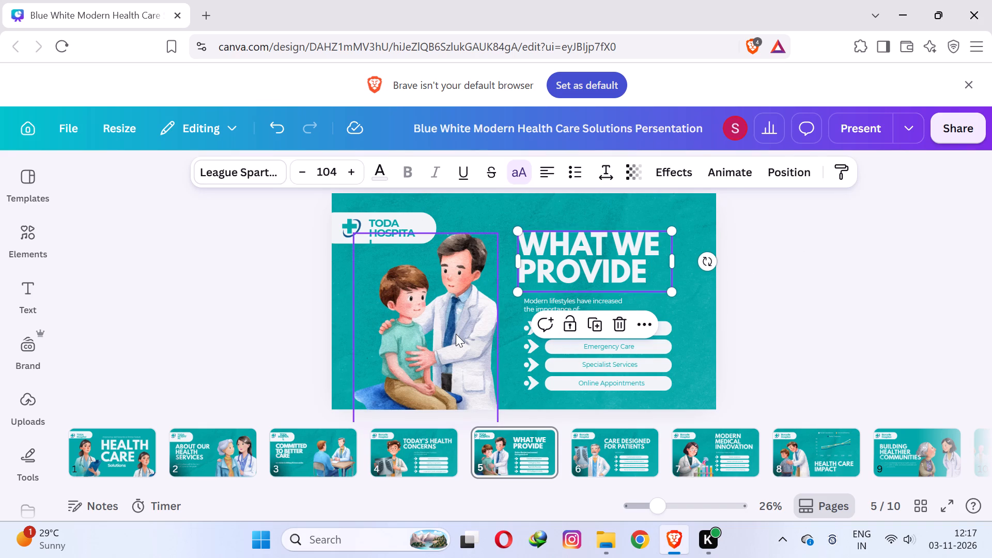
left_click_drag(452, 334, 432, 336)
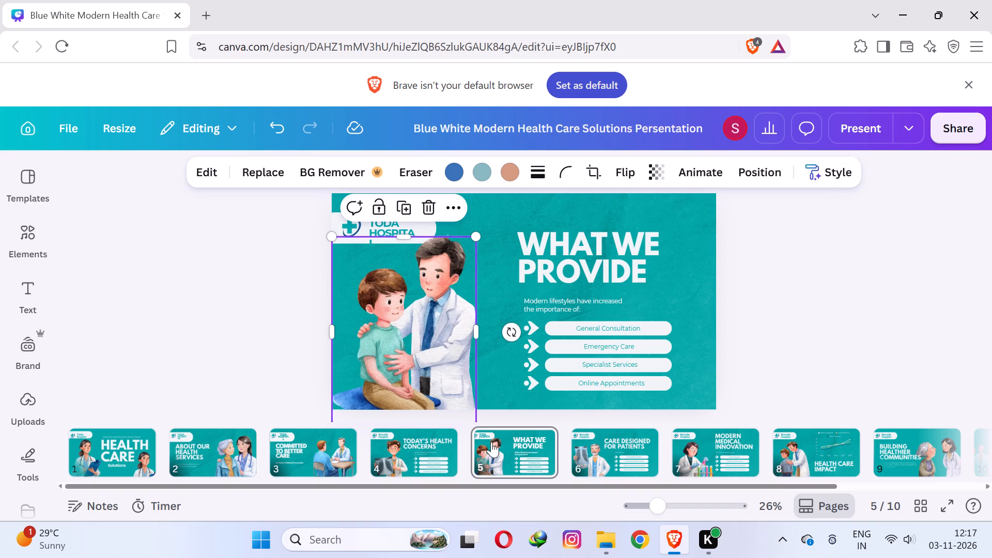
left_click(873, 284)
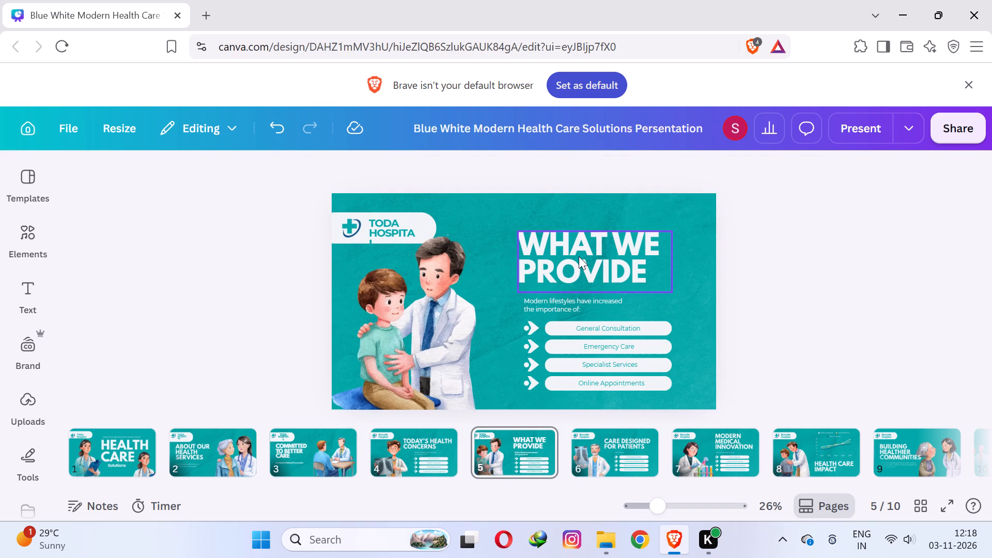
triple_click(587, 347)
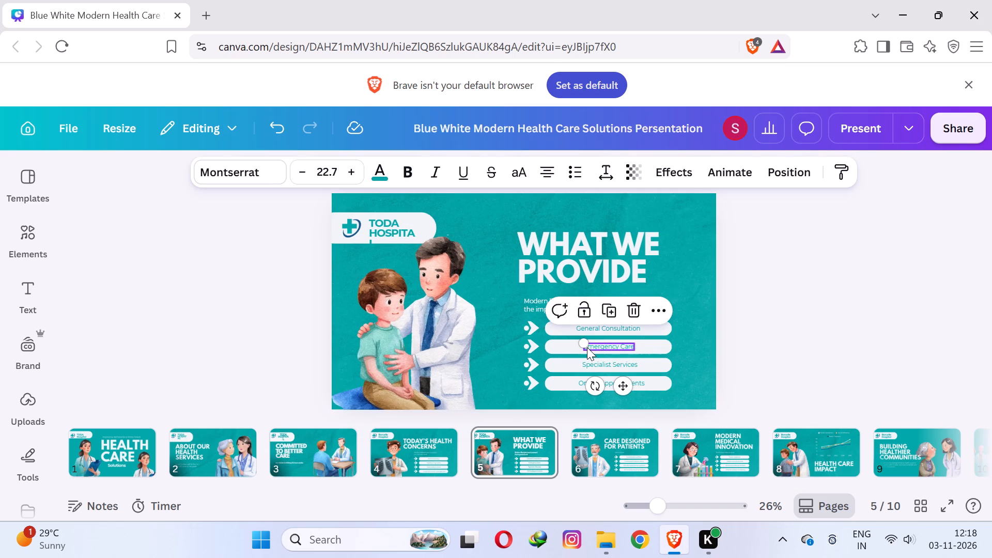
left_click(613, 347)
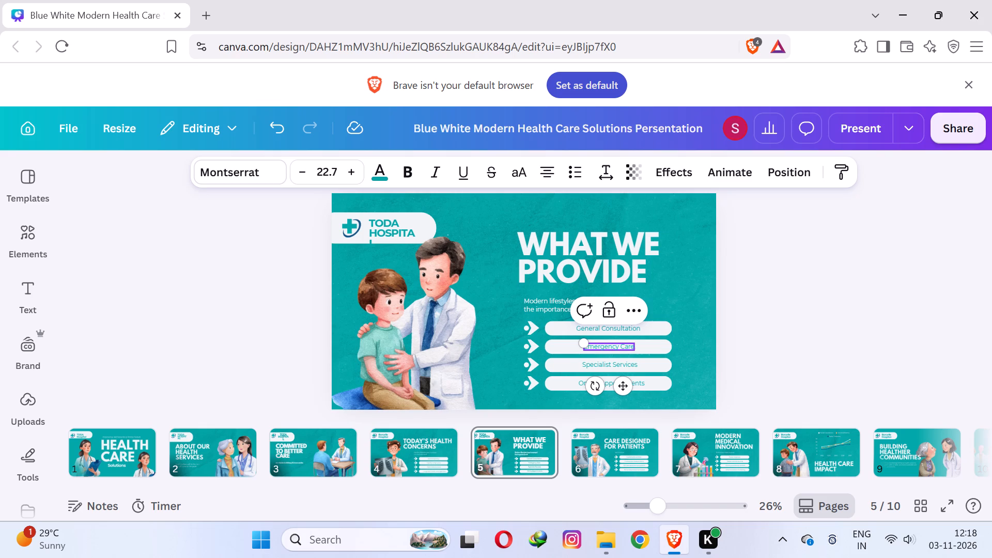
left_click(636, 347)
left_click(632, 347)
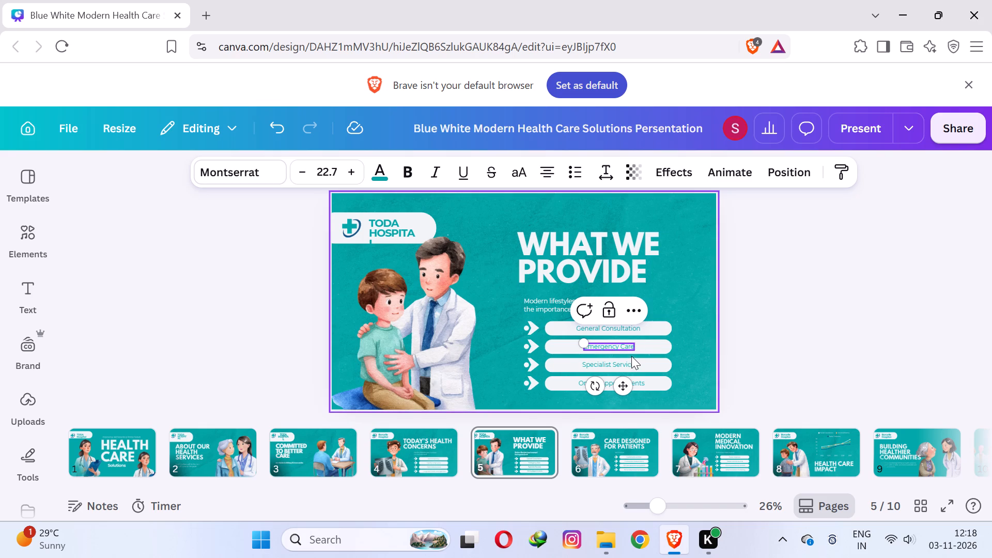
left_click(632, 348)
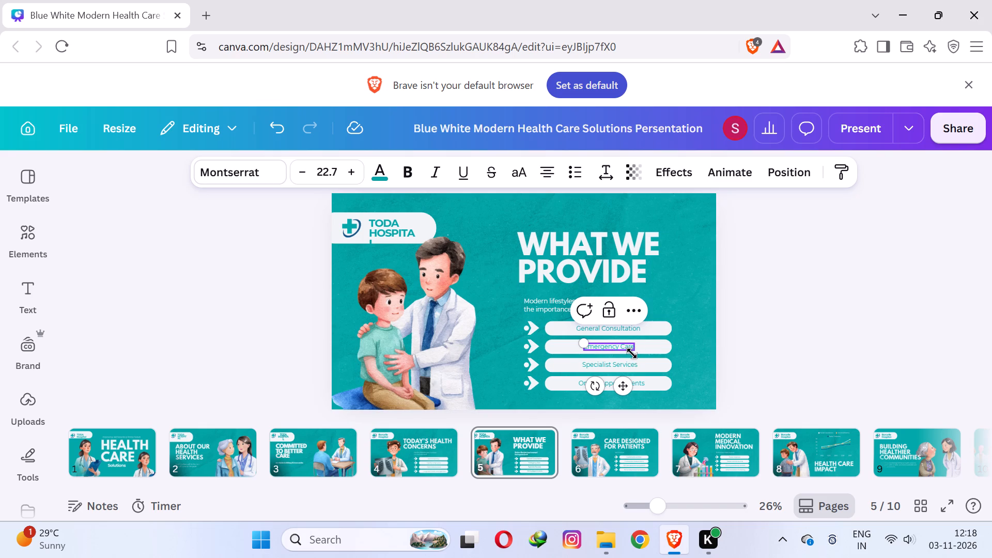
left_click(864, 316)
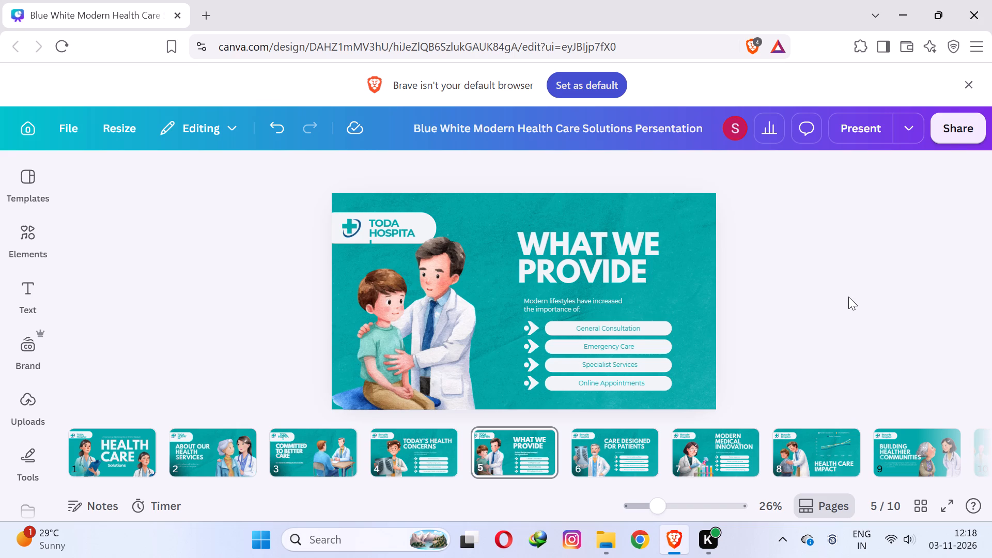
Shift slide 5's "Modern lifestyles have increased the importance of:" text right, above the list of services.
left_click_drag(568, 299, 578, 299)
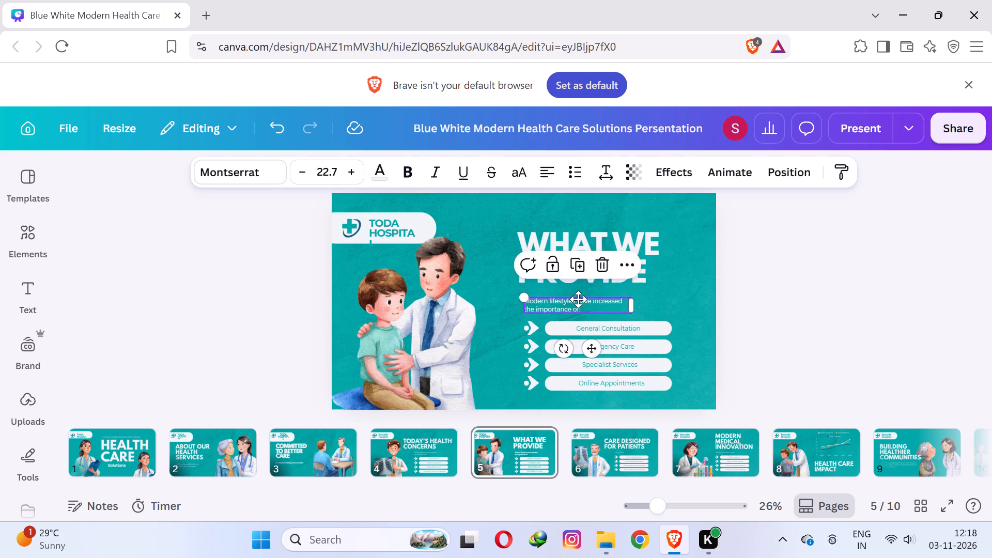
left_click_drag(578, 299, 582, 299)
left_click(762, 273)
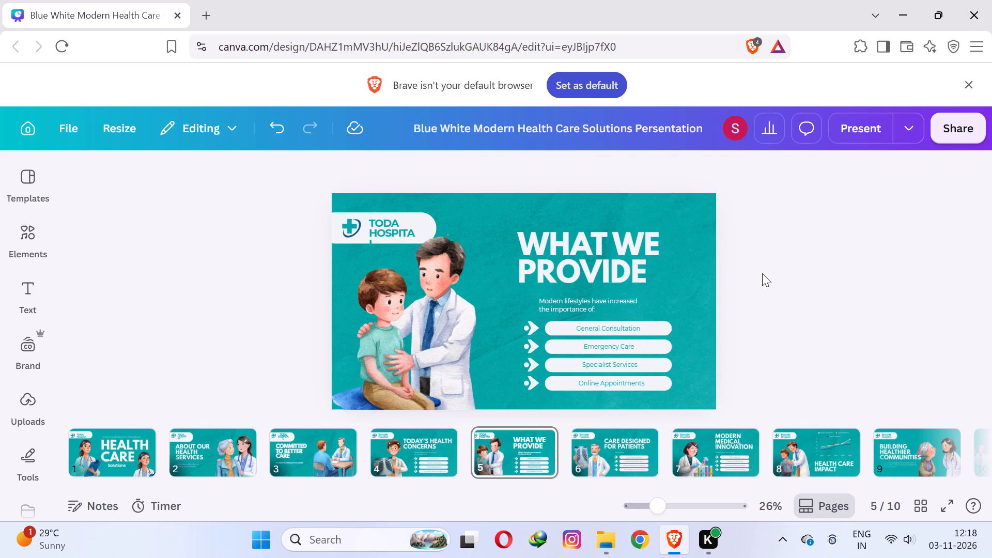
left_click_drag(580, 297, 592, 297)
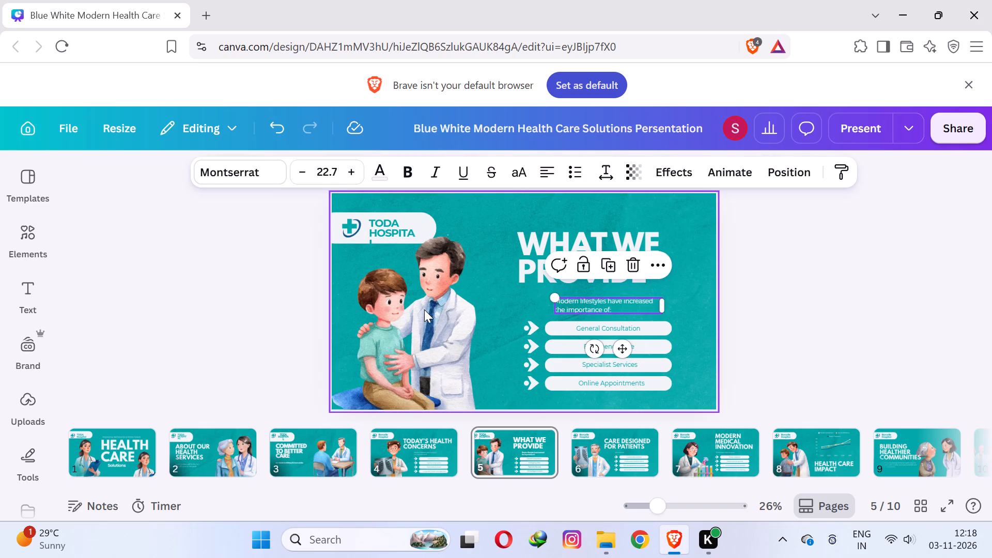
Move slide 5's "WHAT WE PROVIDE" heading slightly right so it sits over the intro text and service list.
left_click(629, 242)
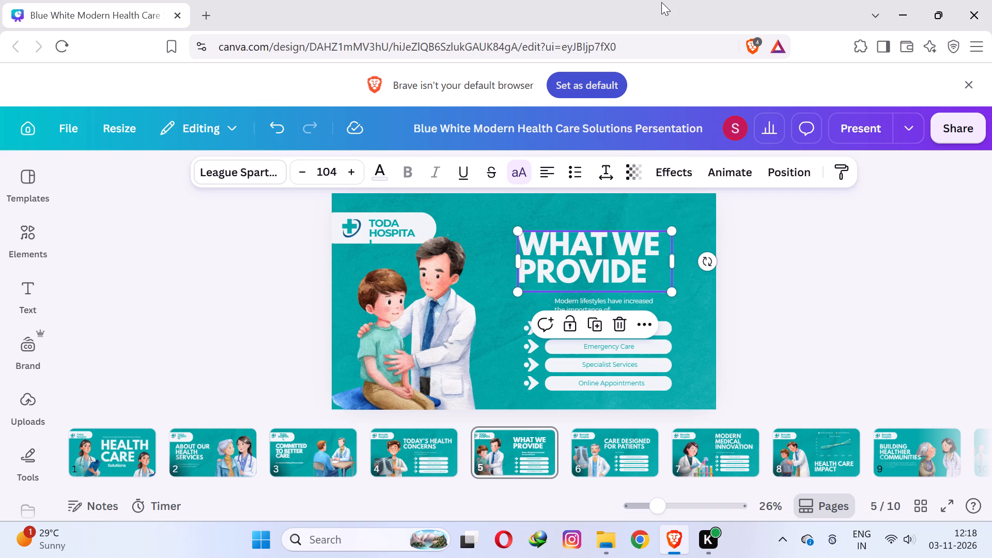
left_click(829, 293)
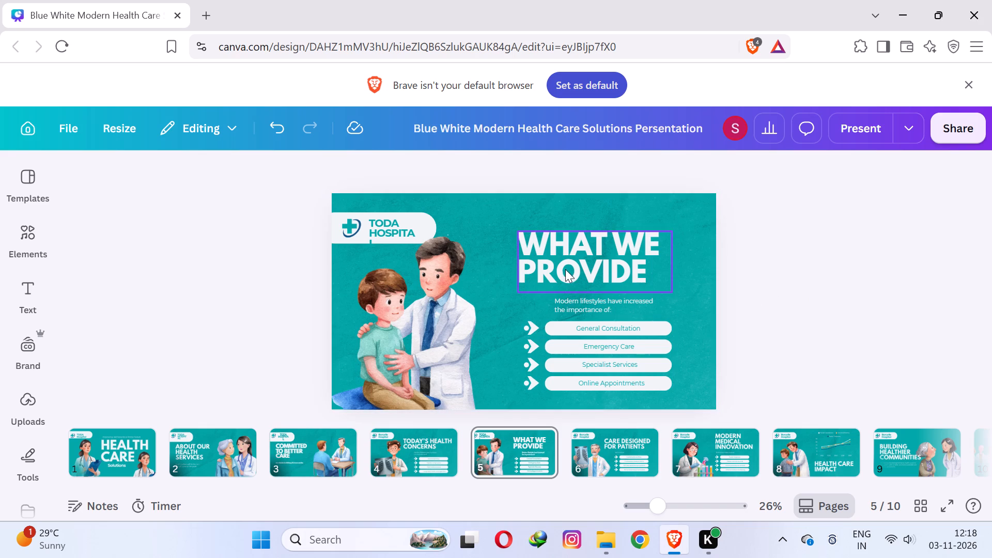
left_click_drag(566, 267, 592, 267)
left_click(844, 301)
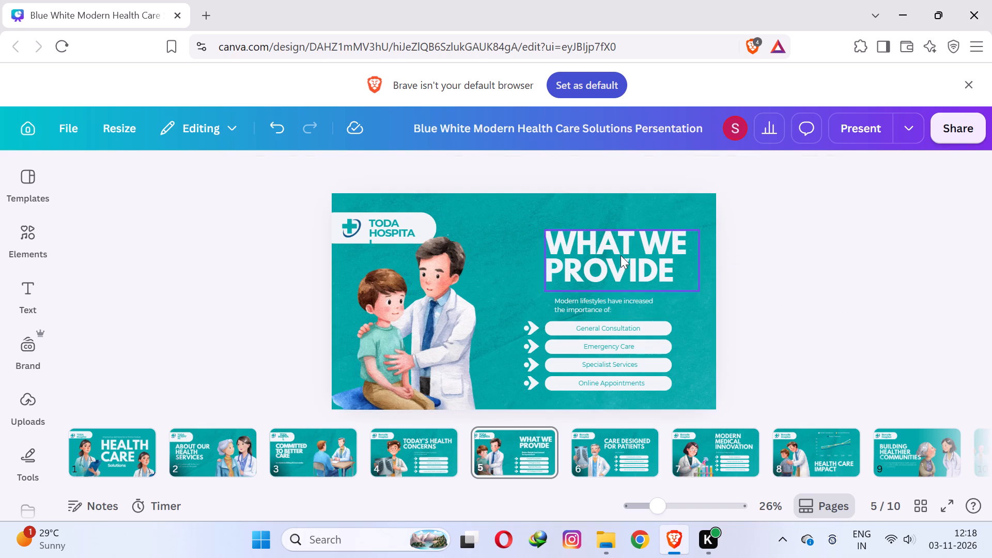
left_click_drag(621, 253, 611, 253)
left_click(835, 278)
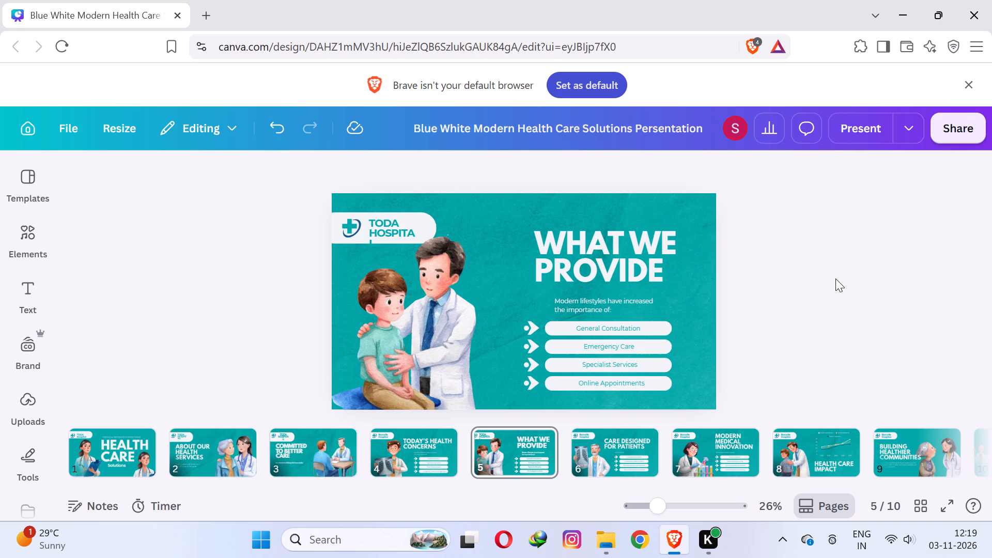
Apply the Ripple animation to slide 5's doctor and boy illustration.
scroll(835, 278, "up", 1)
left_click(462, 282)
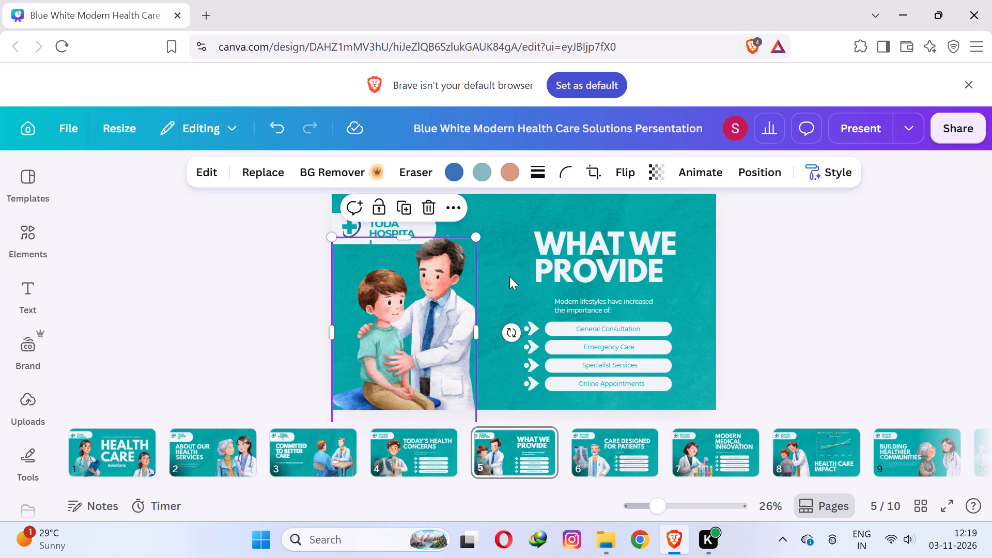
left_click(708, 167)
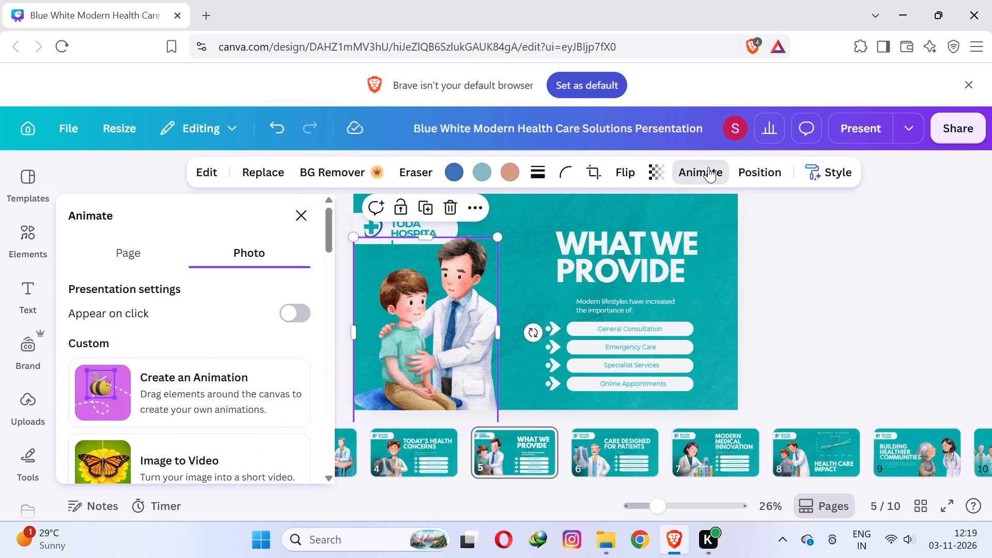
scroll(197, 354, "down", 4)
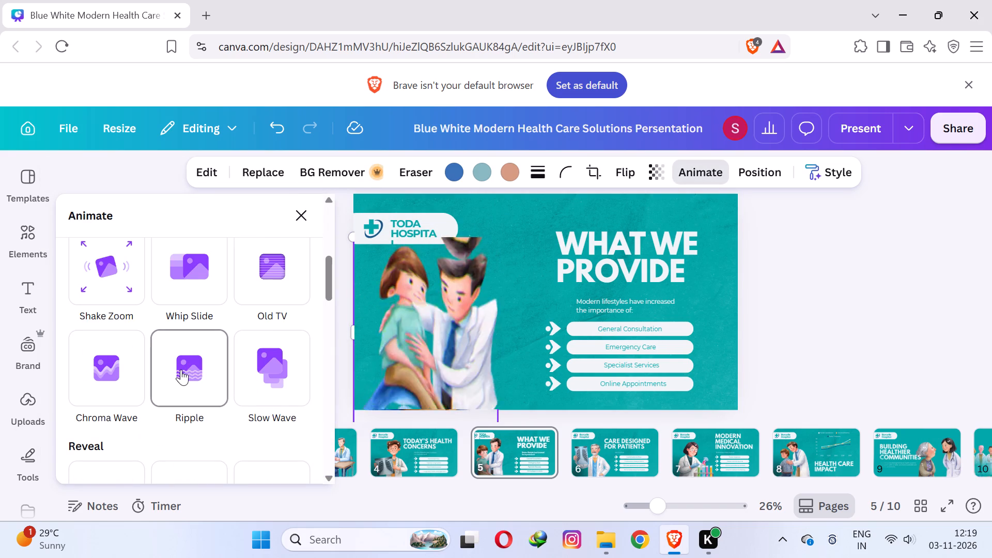
left_click(181, 369)
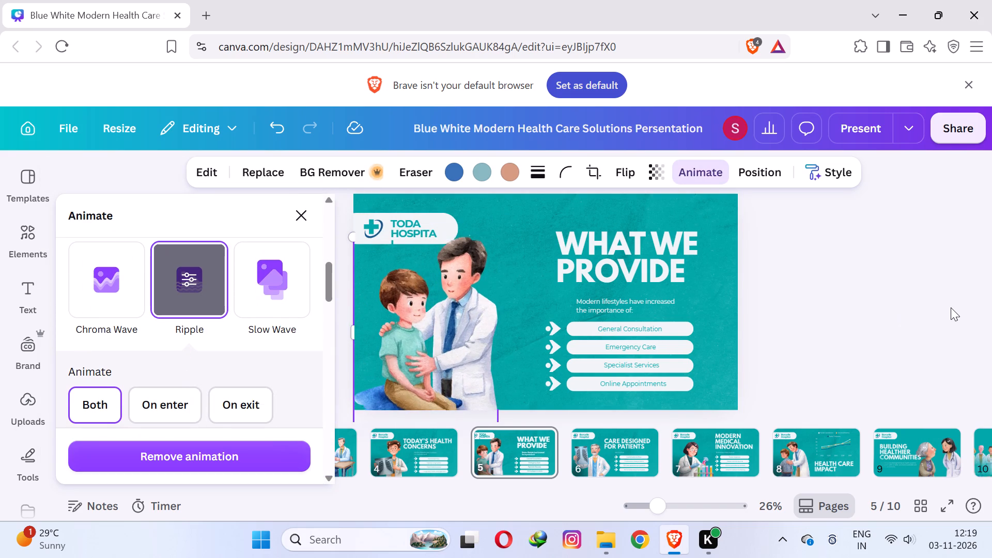
left_click(951, 307)
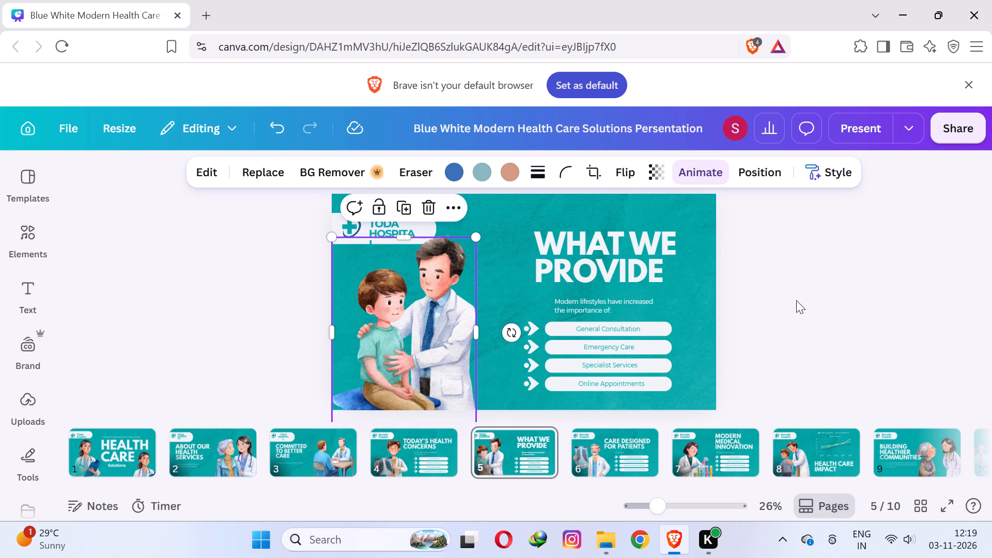
Extend slide 5's first service label to read "General Consultation dr.avilable".
double_click(622, 331)
left_click(638, 330)
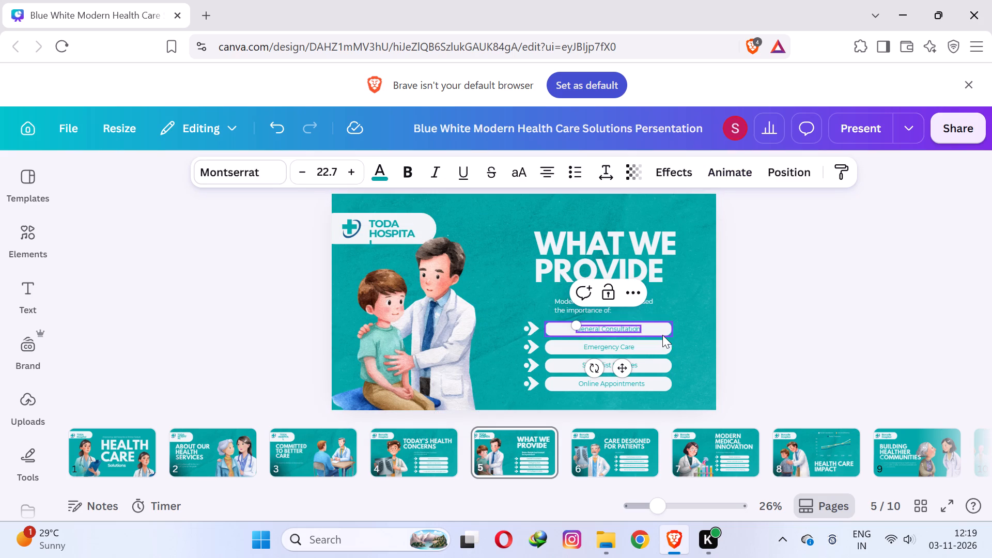
key("Right")
key("space")
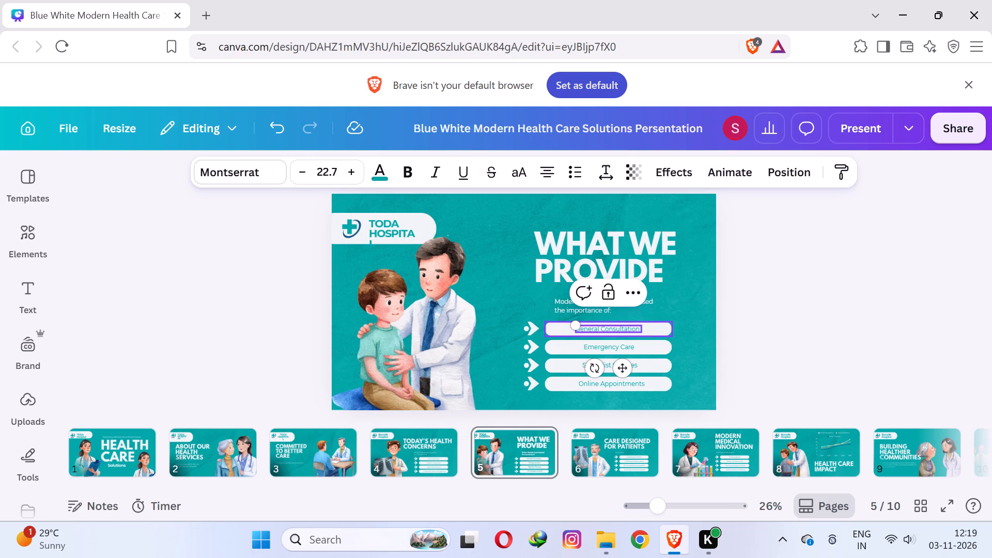
type("dr")
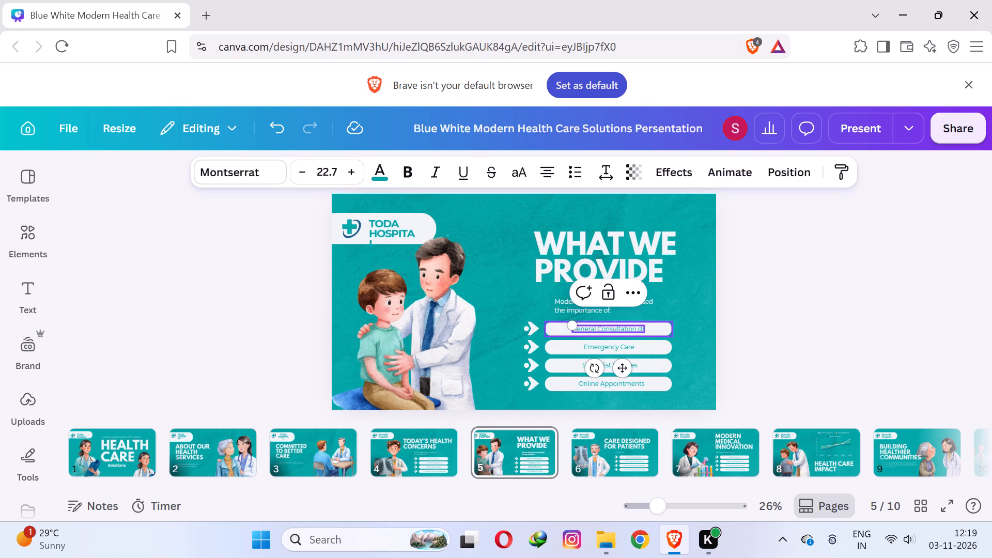
type(".a")
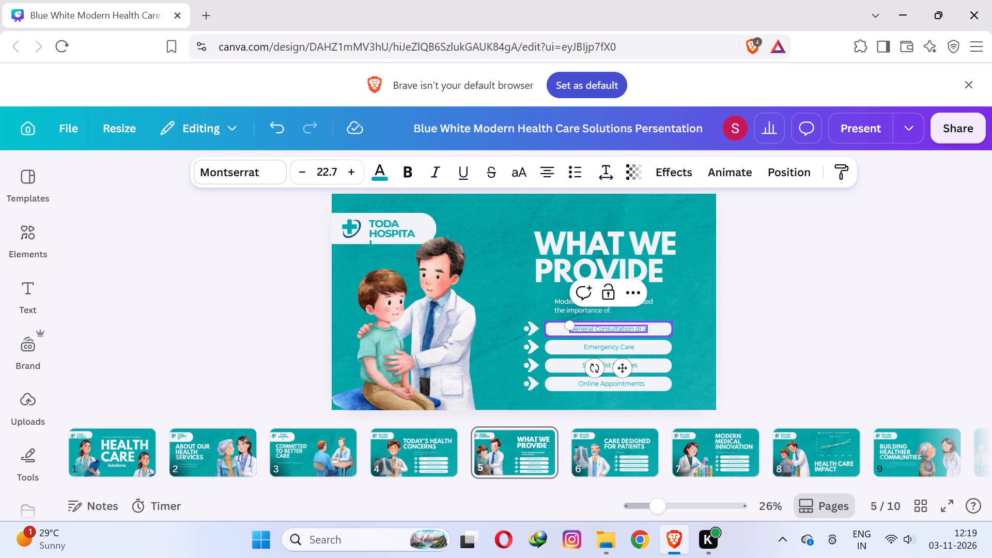
type("vilablw")
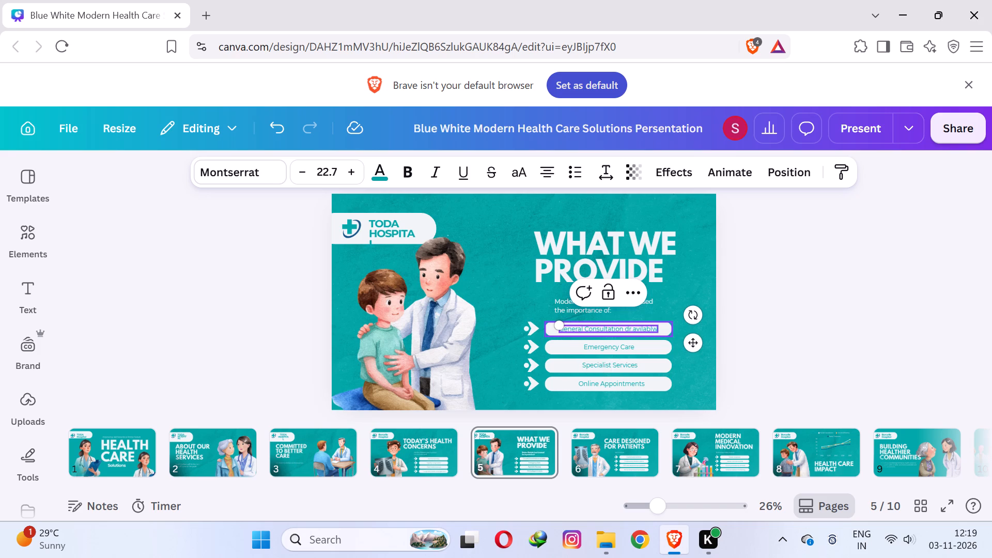
key("BackSpace")
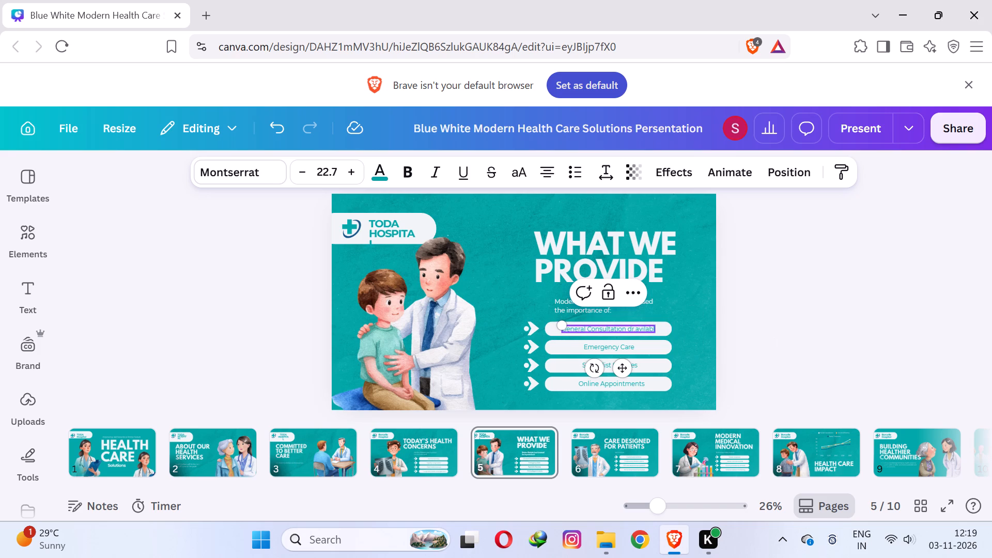
key("e")
left_click(781, 348)
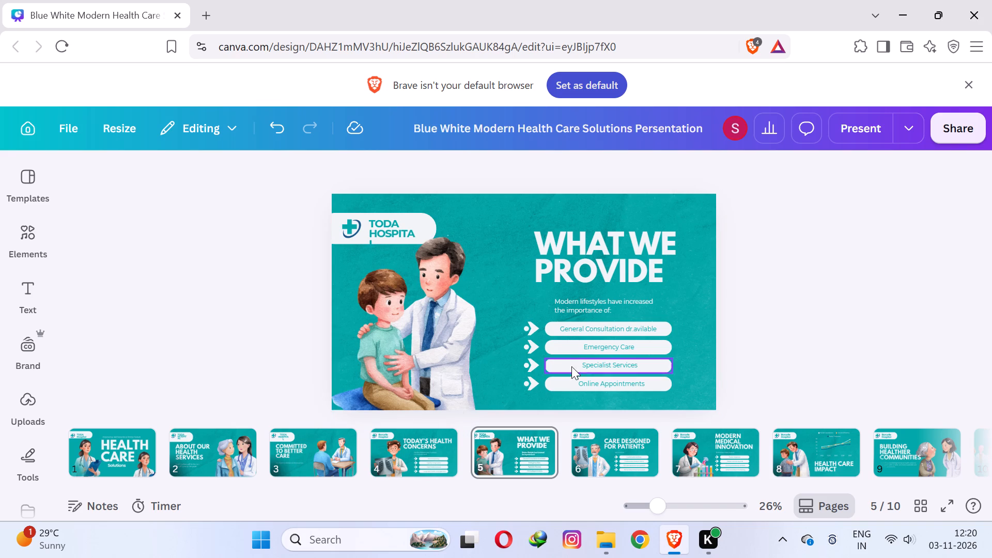
Add "112" after "Emergency Care" in slide 5's second service label.
left_click(598, 344)
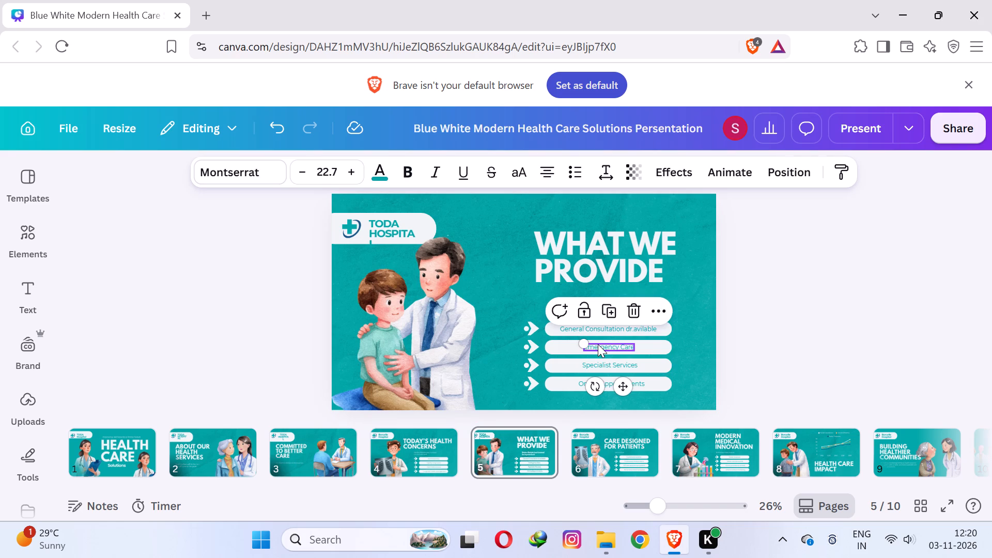
left_click(616, 346)
left_click(616, 346)
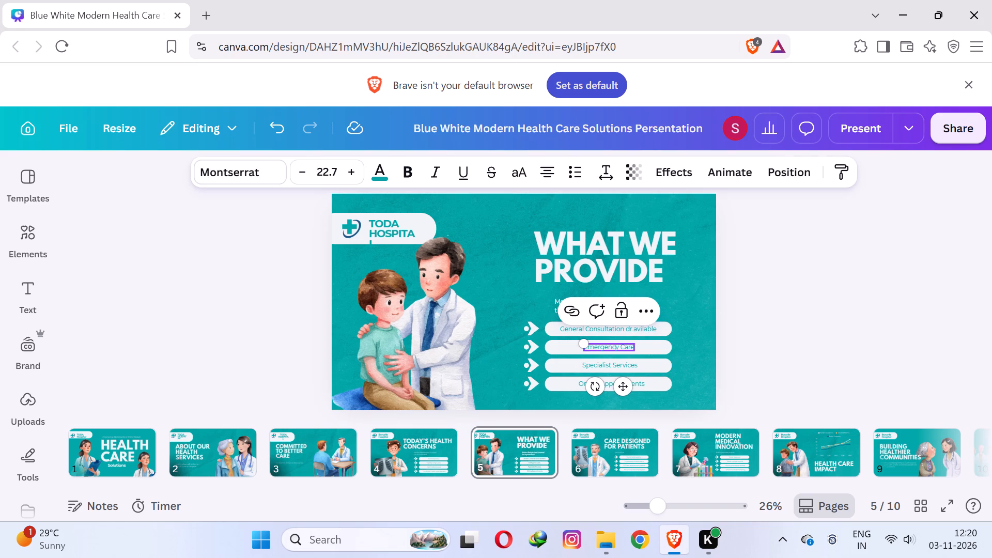
key("Right")
key("Right")
key("Right")
key("Right")
key("Right")
key("Right")
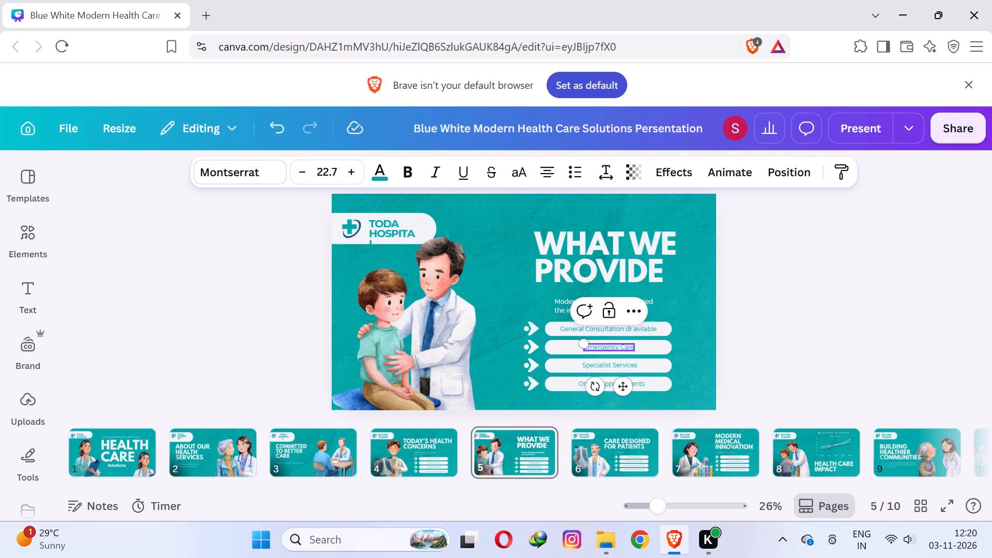
key("Right")
key("space")
type("112")
left_click(811, 345)
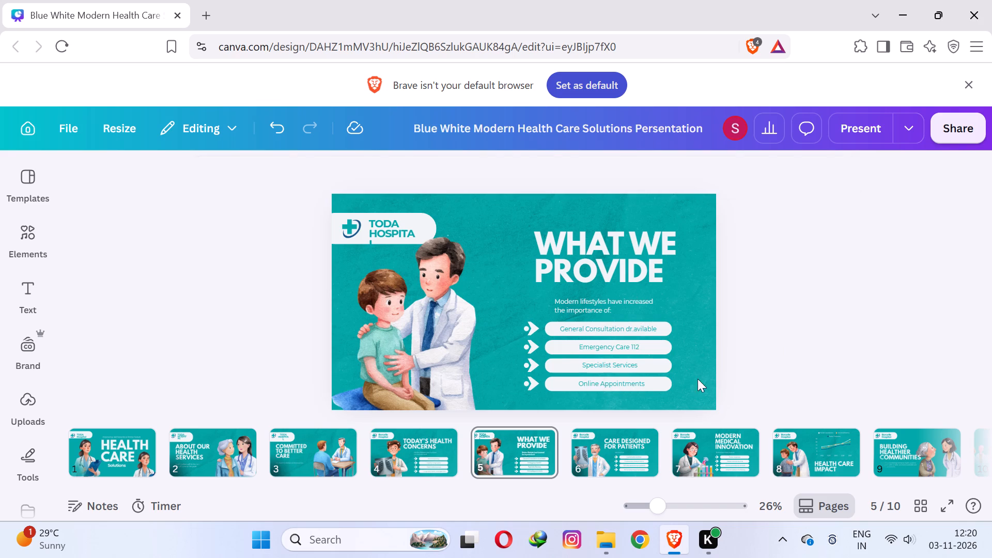
Add the hours "9am-1am" after "Specialist Services" in slide 5's third service label.
double_click(607, 363)
left_click(614, 363)
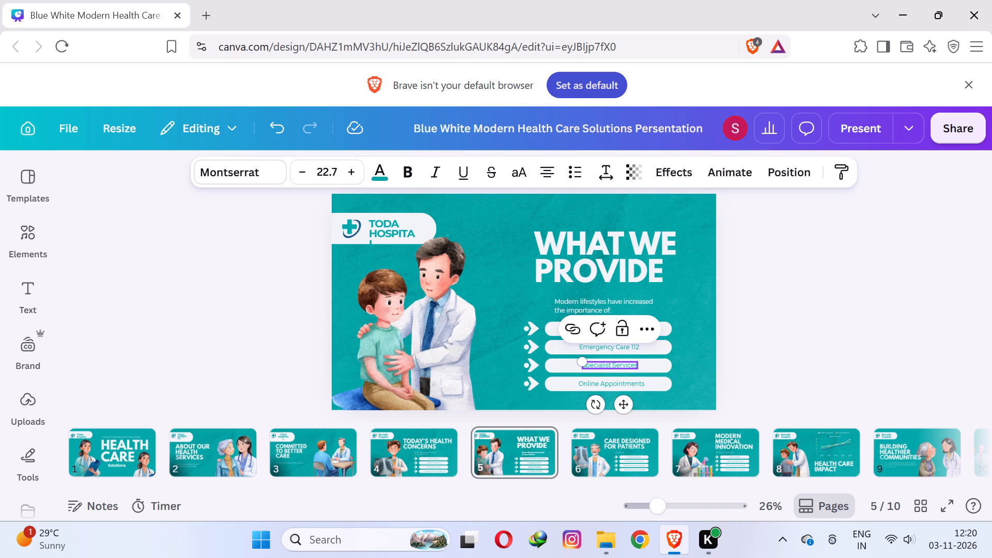
key("Right")
key("Right")
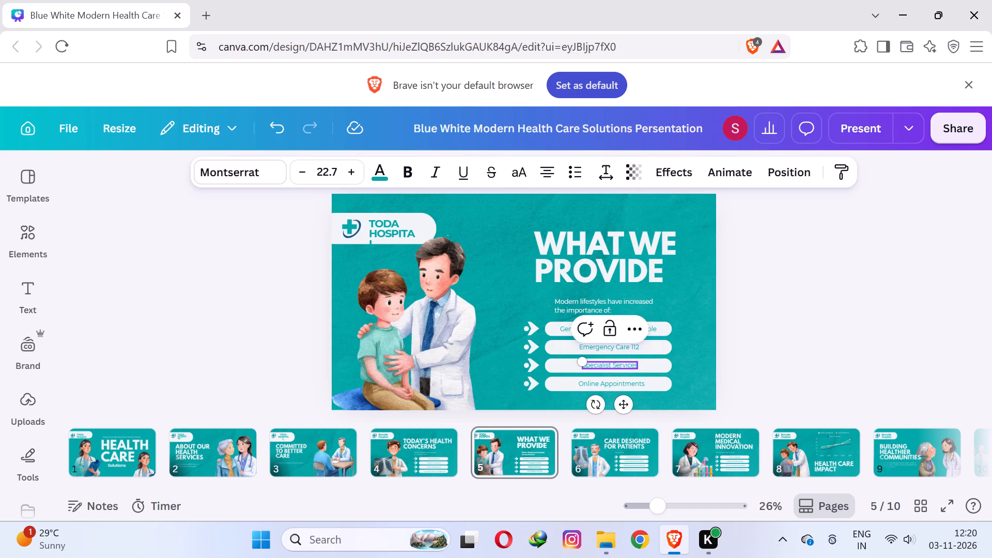
key("Right")
key("Right")
key("Right")
key("Right")
key("Right")
key("Right")
key("Right")
key("space")
type("9am")
key("minus")
key("1")
type("am")
left_click(913, 346)
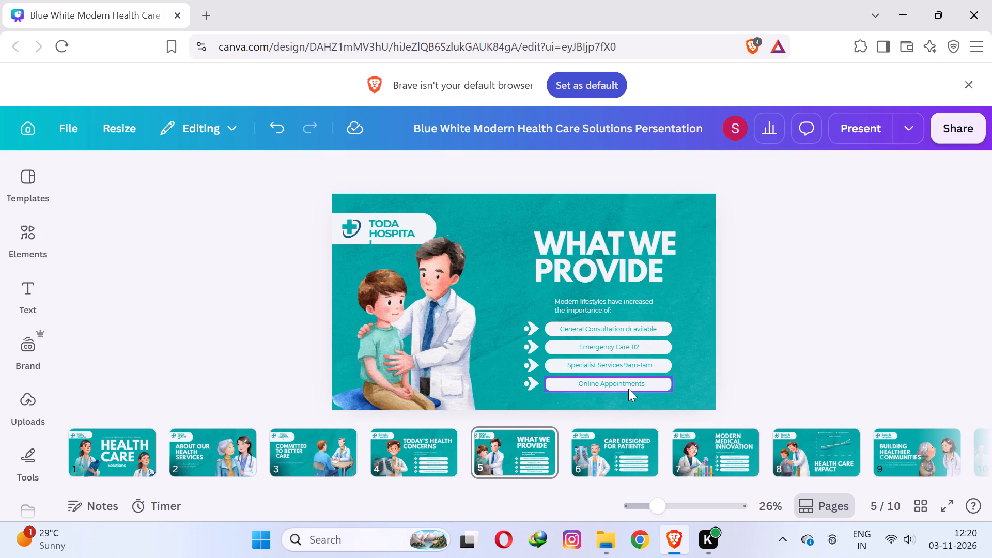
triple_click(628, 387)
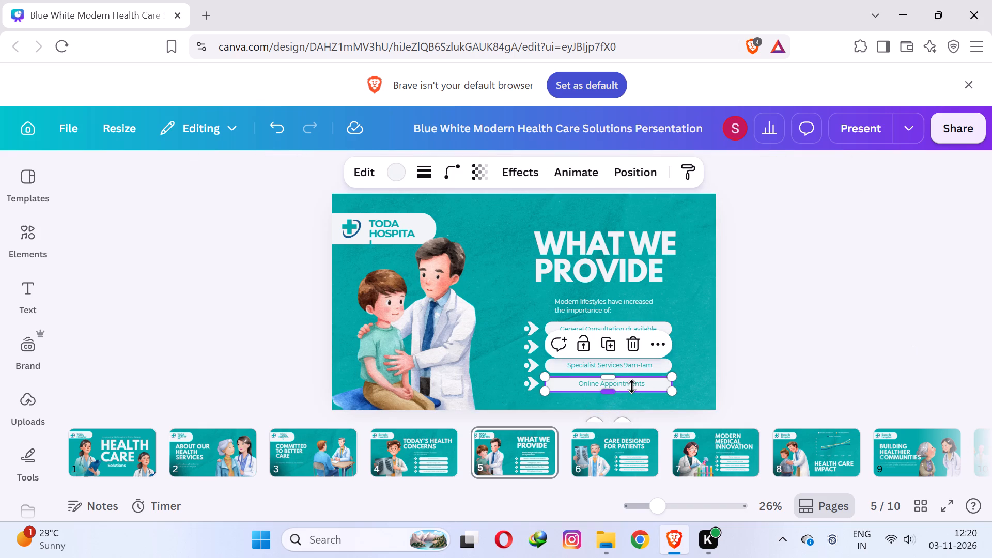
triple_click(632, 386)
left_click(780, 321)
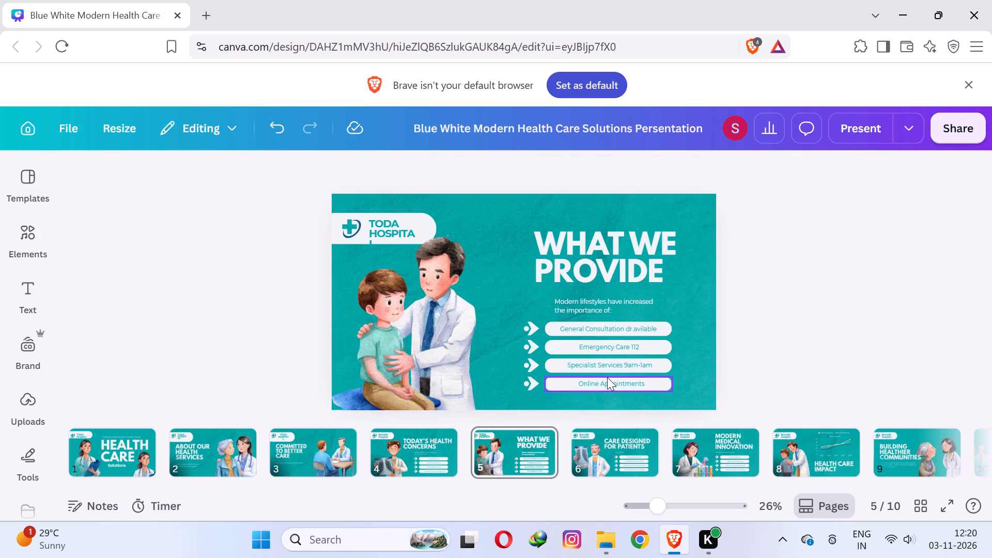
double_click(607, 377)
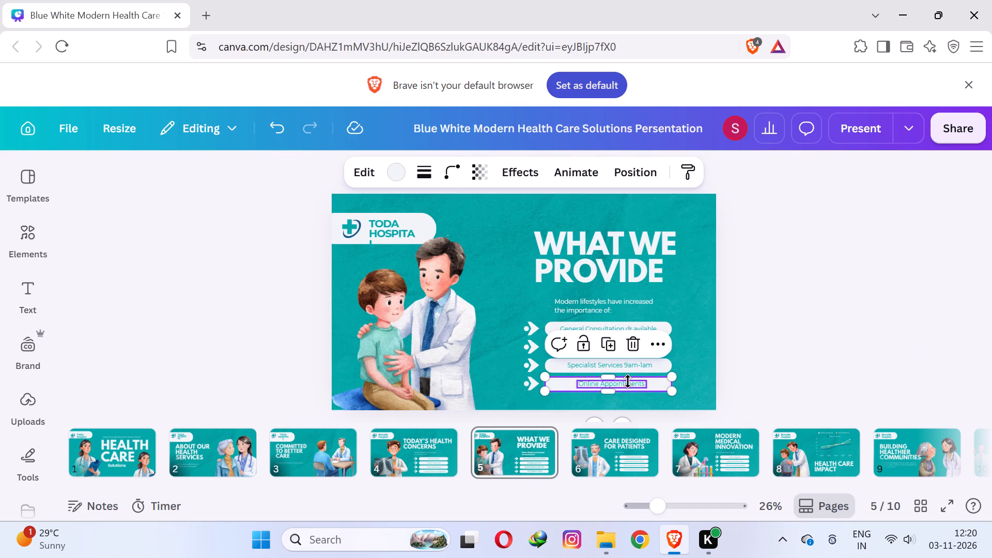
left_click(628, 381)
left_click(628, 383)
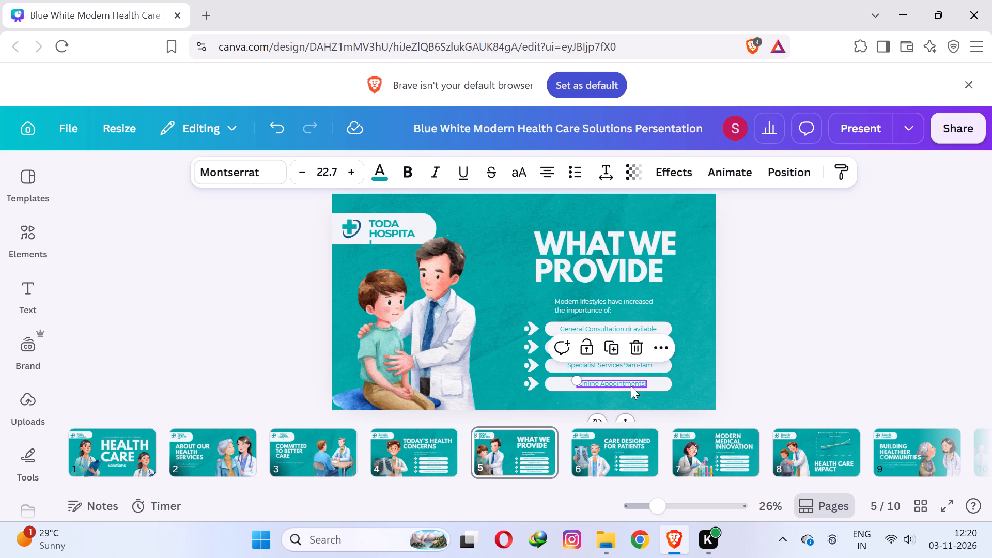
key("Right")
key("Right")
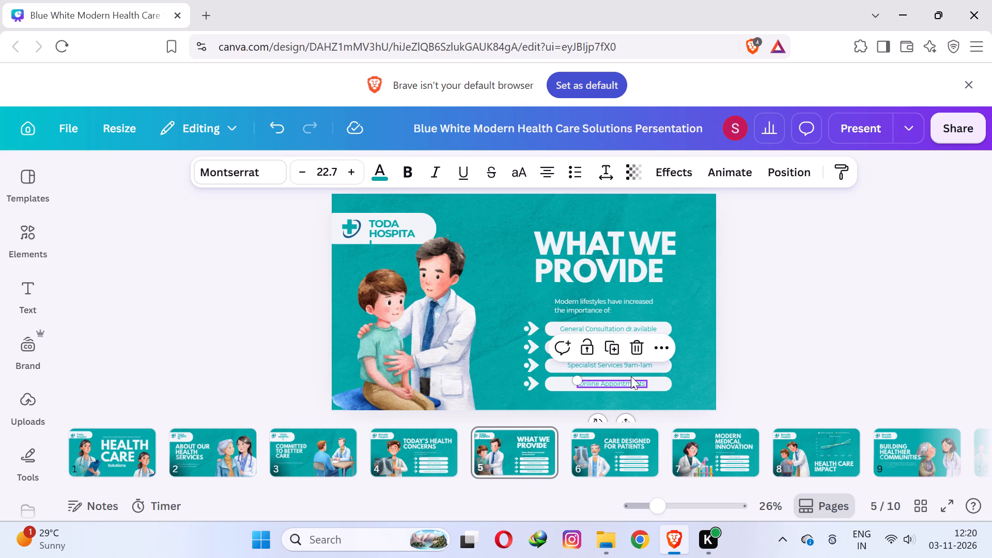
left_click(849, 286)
Recolour the pill shape behind slide 5's General Consultation label with the darkest swatch of the dark cyan group.
left_click(623, 321)
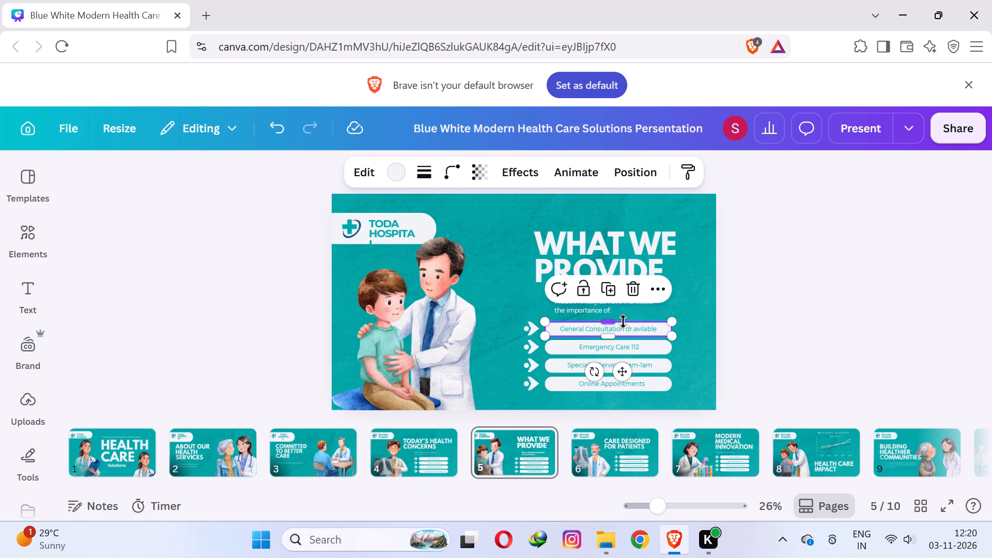
left_click(557, 324)
left_click(399, 170)
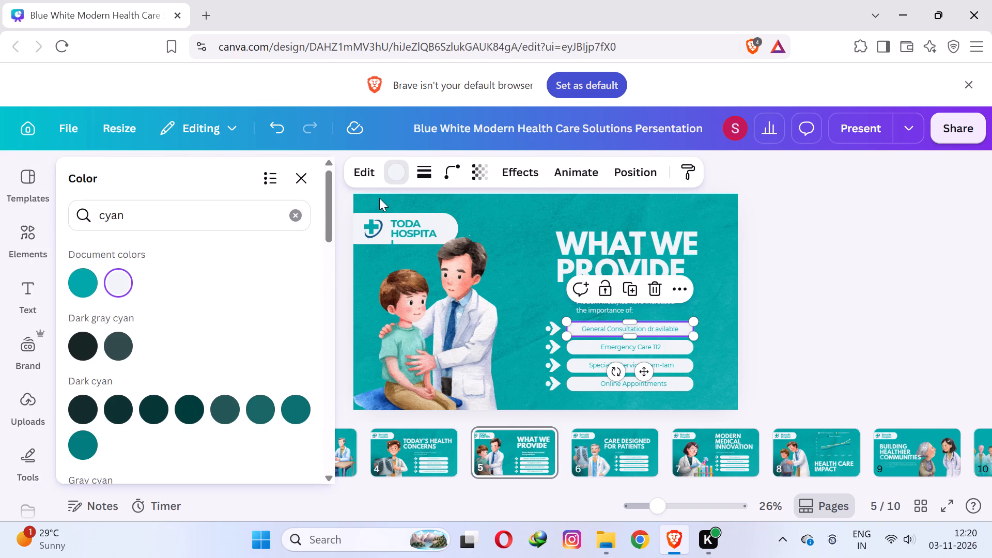
left_click(76, 284)
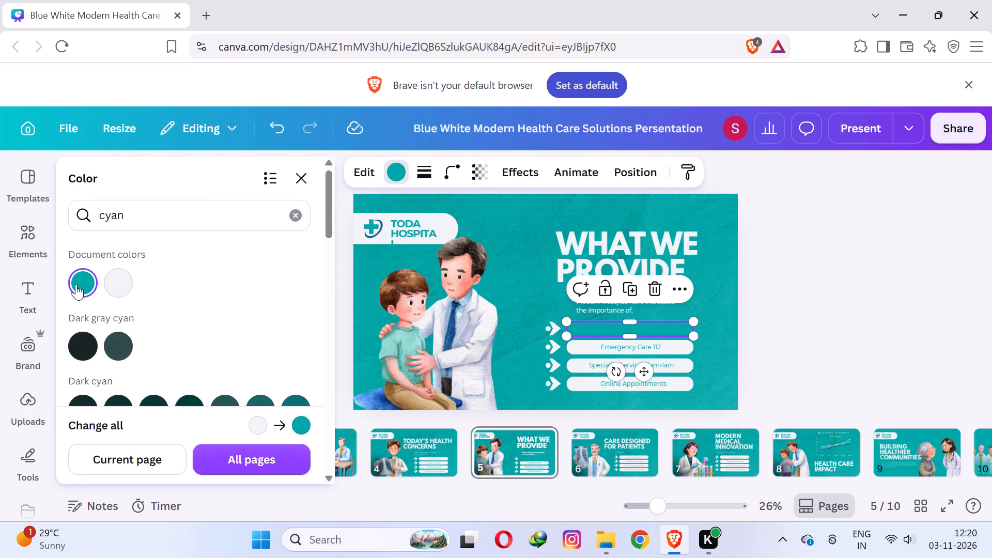
left_click(117, 286)
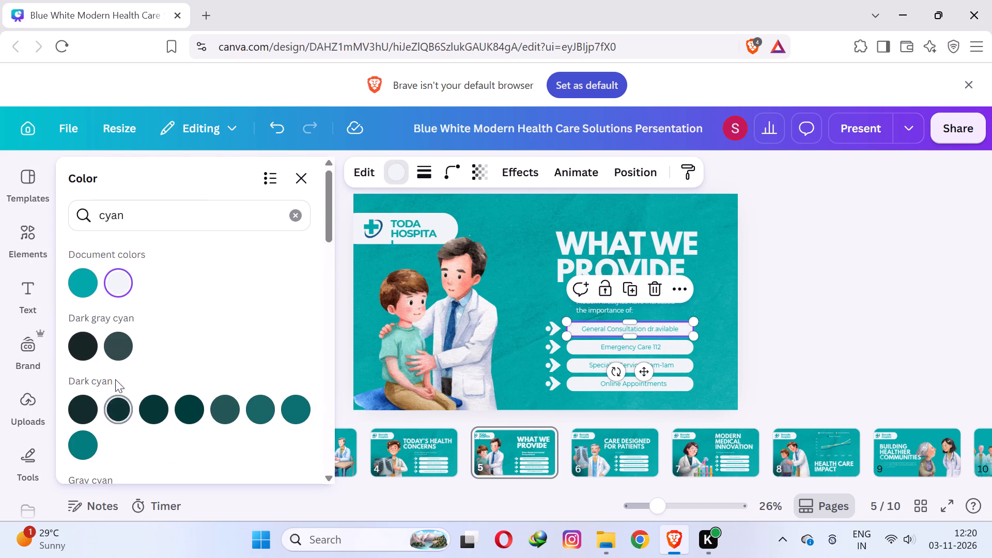
left_click(85, 399)
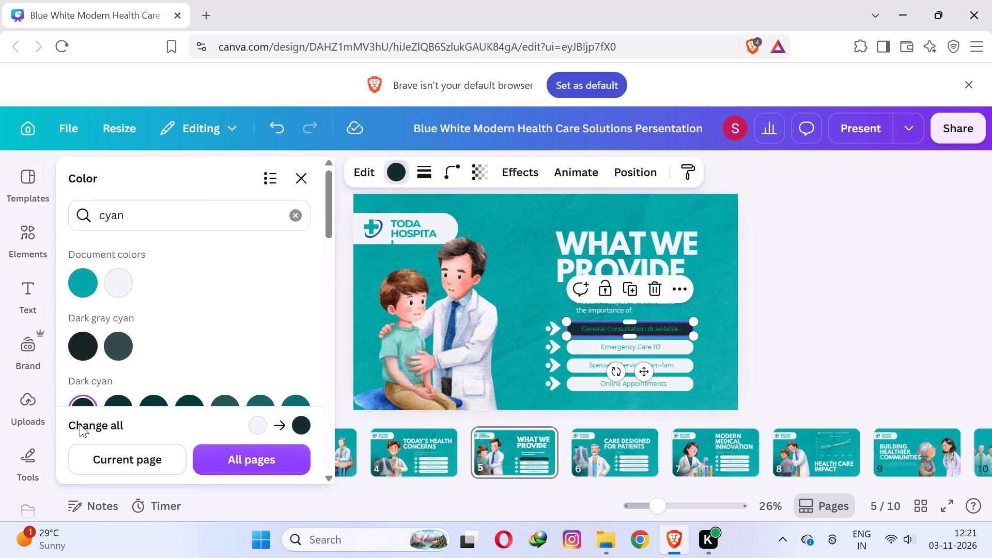
Fill slide 5's Emergency Care, Specialist Services and Online Appointments pill shapes with the darker dark gray cyan swatch.
left_click(592, 347)
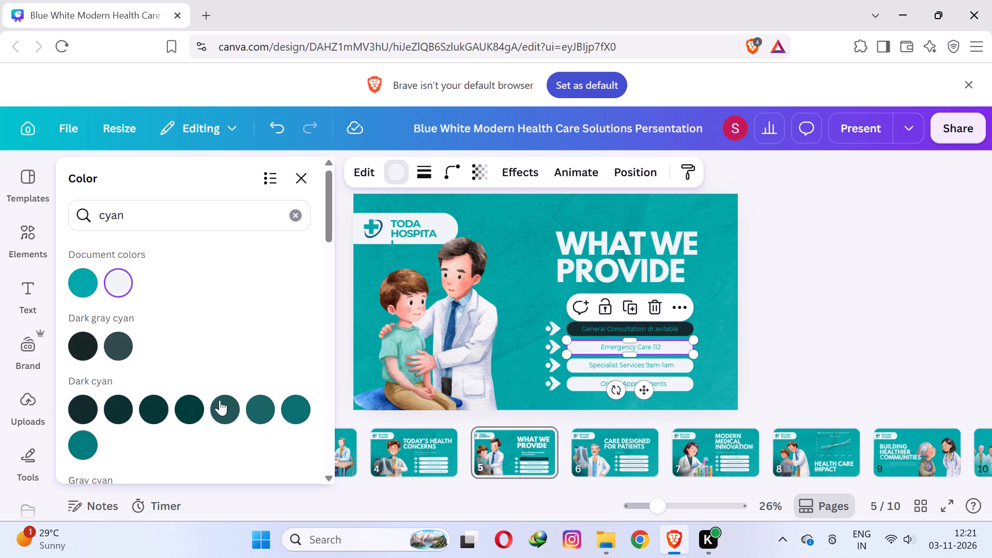
left_click(93, 345)
left_click(579, 363)
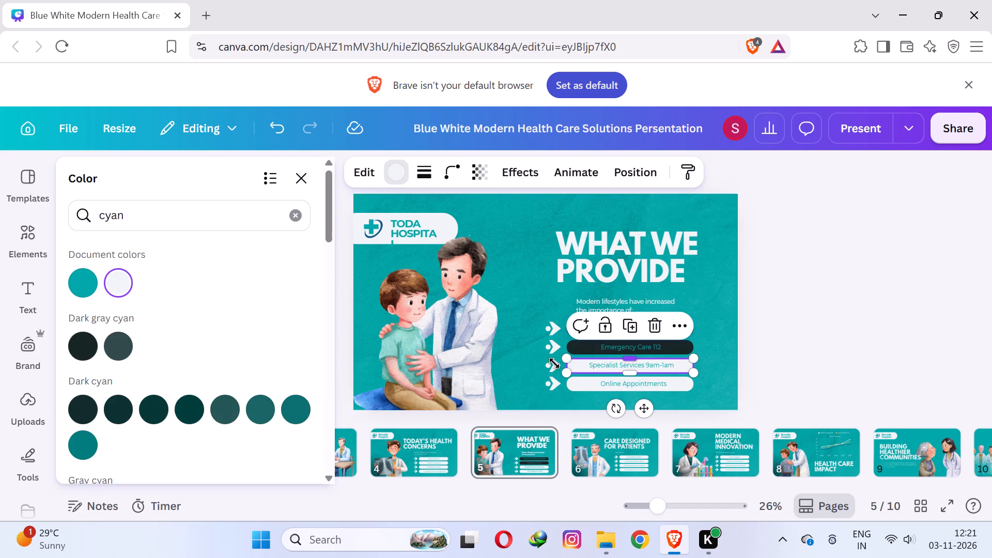
left_click(93, 350)
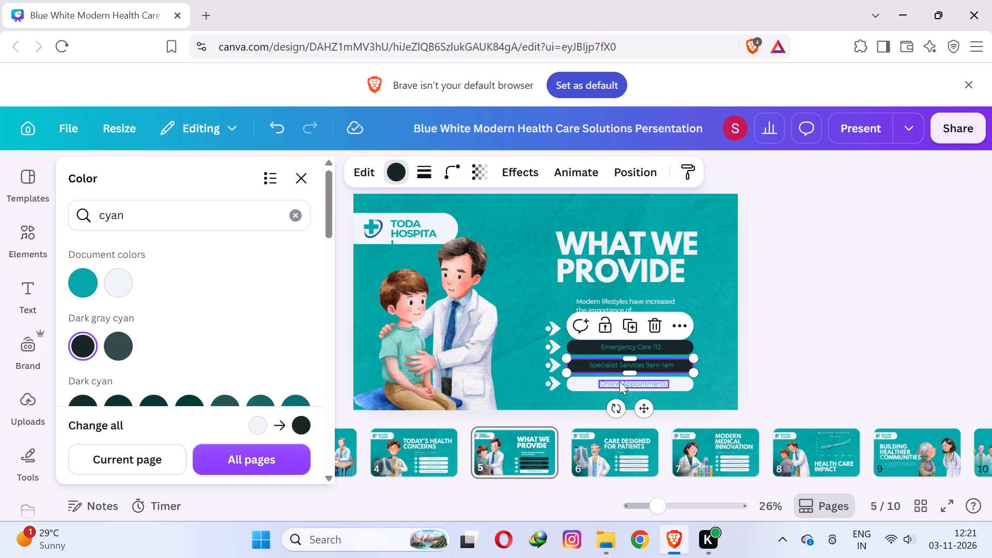
left_click(578, 384)
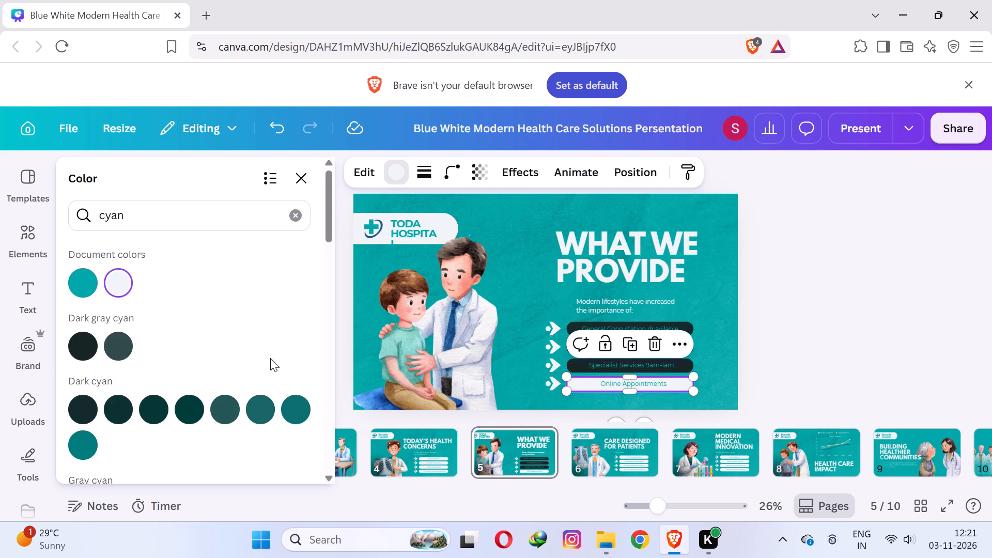
left_click(86, 339)
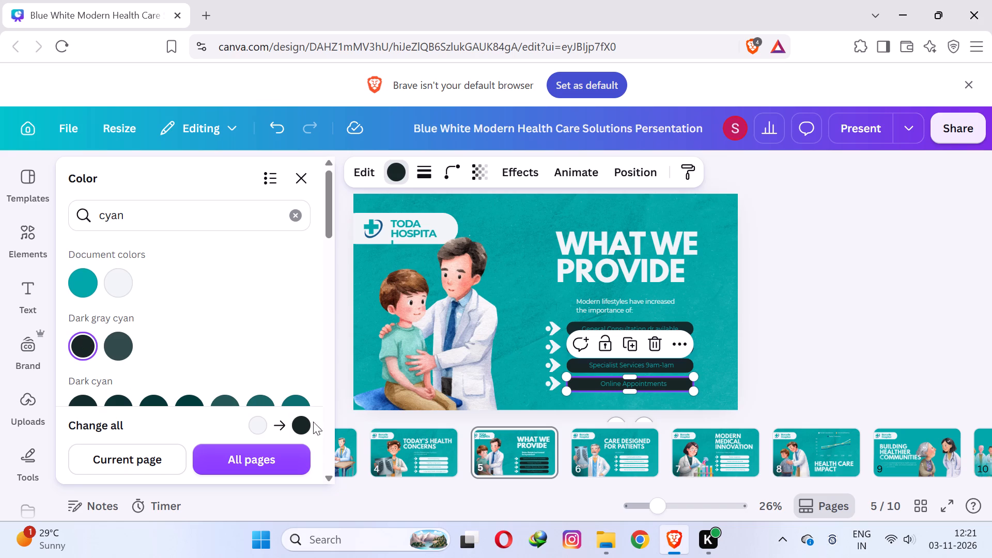
left_click(884, 287)
left_click(884, 287)
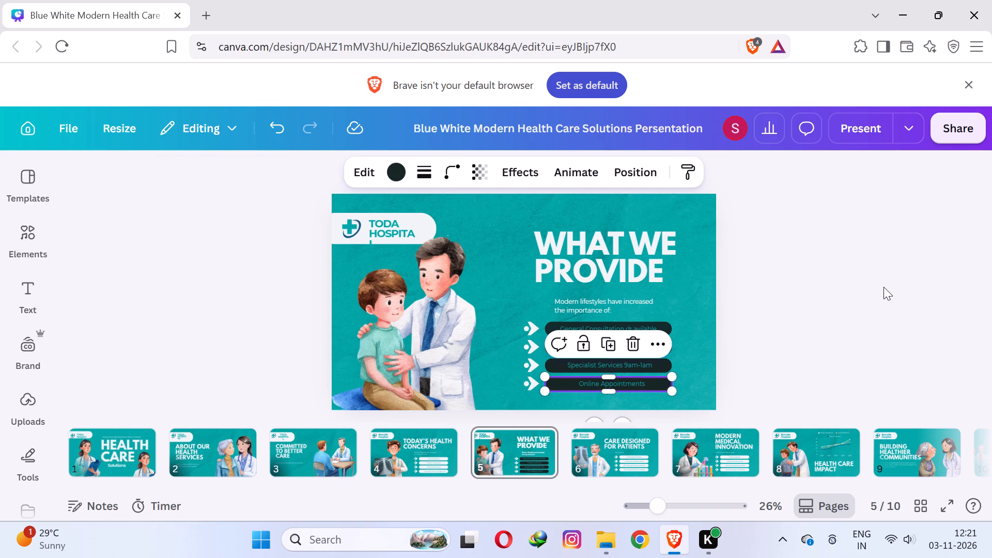
Change the hospital name in slide 6's badge from Borcelle Hospital to "toda Hospital".
left_click(597, 455)
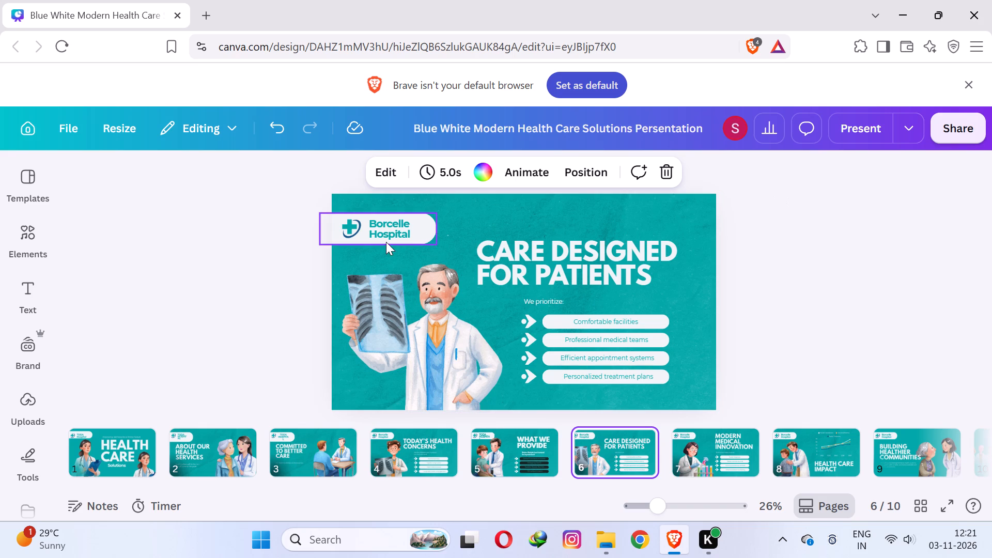
triple_click(387, 221)
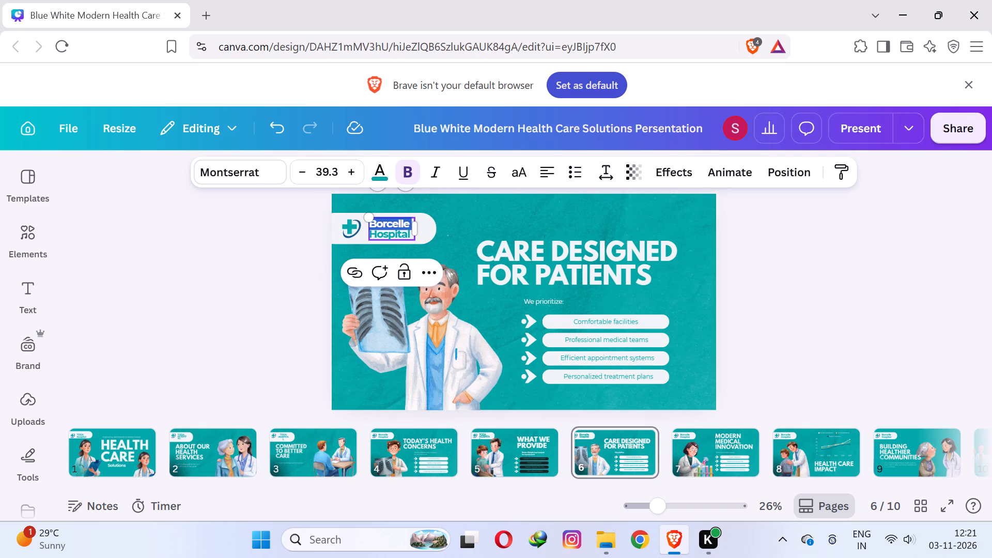
type("toda")
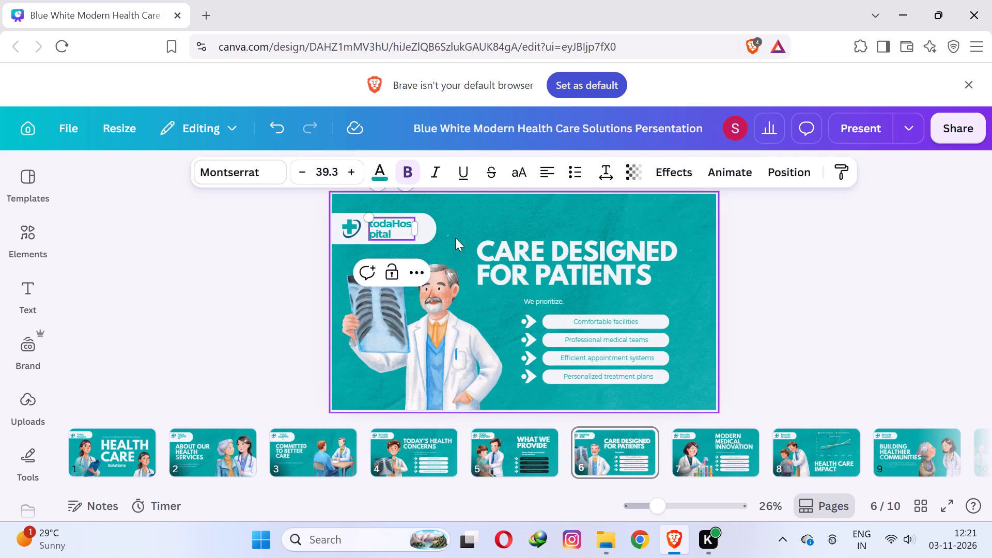
key("space")
left_click(878, 278)
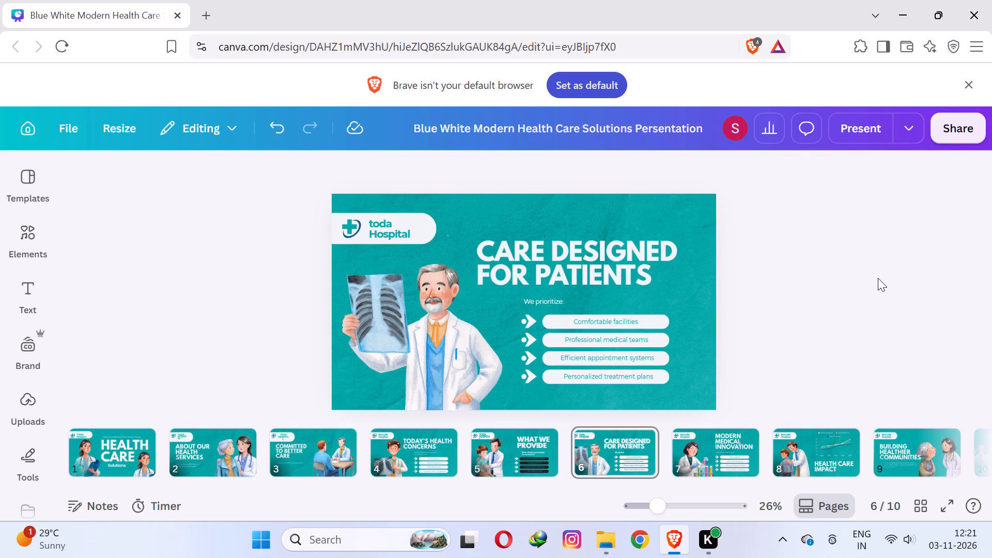
left_click(370, 225)
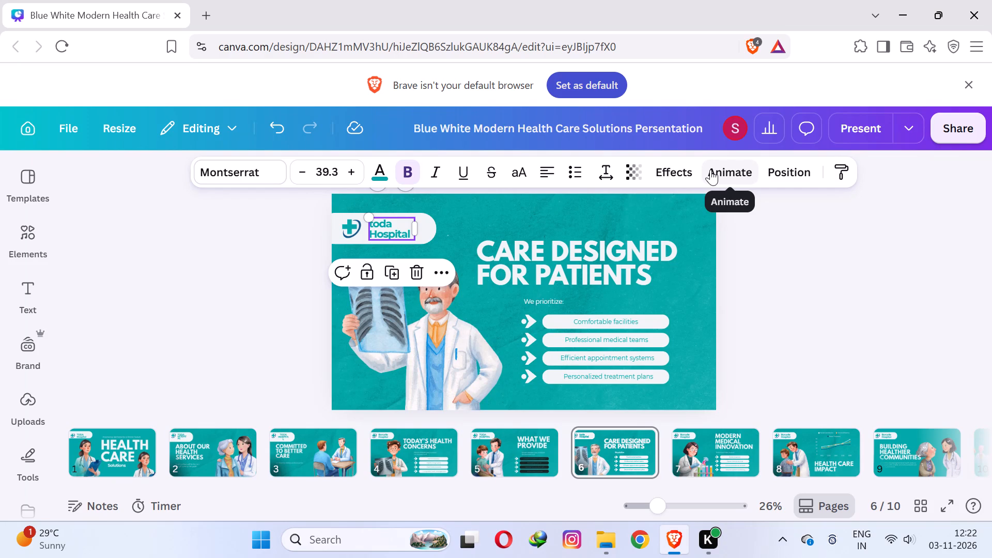
left_click(842, 253)
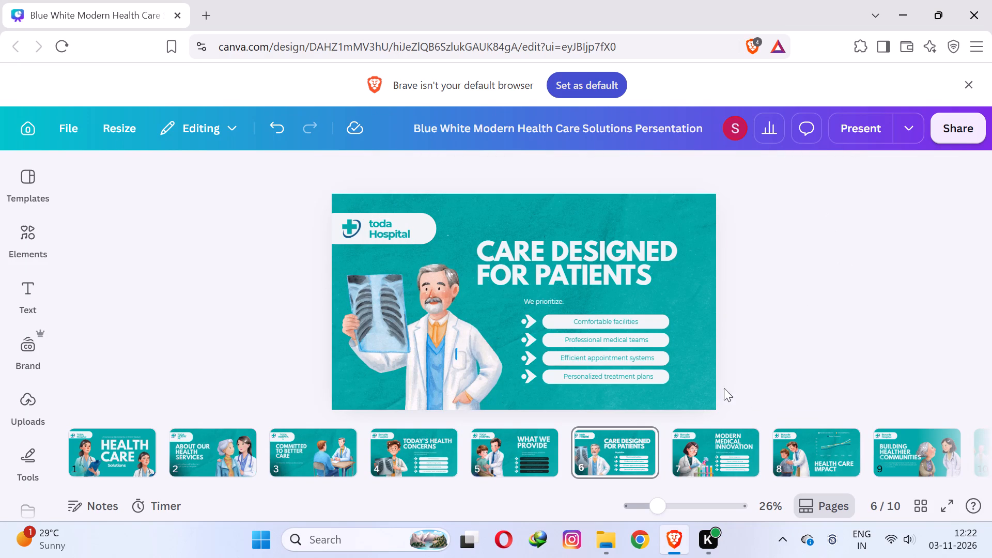
Add "daily" after "Comfortable facilities" in slide 6's first priority label.
double_click(613, 324)
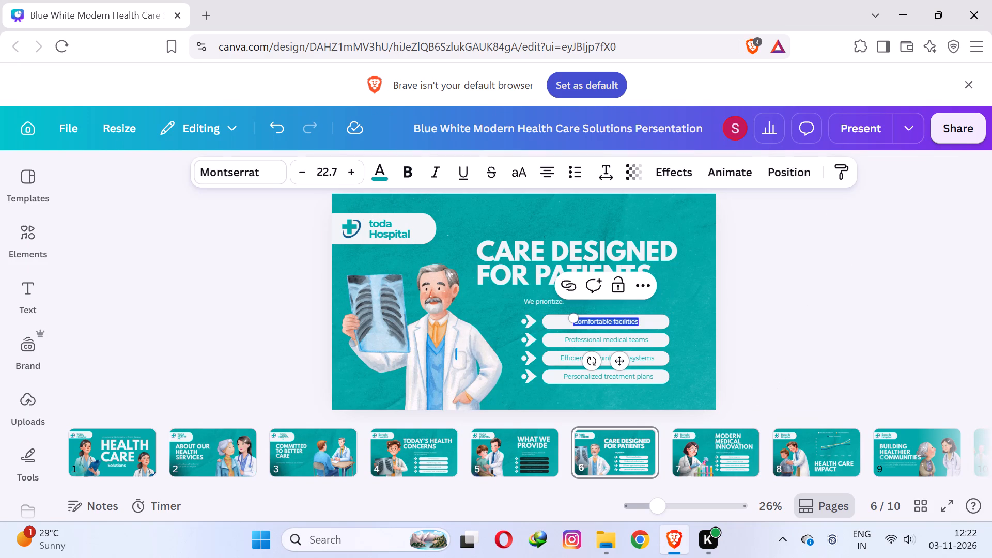
left_click(617, 324)
key("Right")
key("Right")
key("Right")
key("Right")
key("Right")
key("Right")
key("Right")
key("Right")
key("Right")
key("Right")
key("Right")
key("Right")
key("Right")
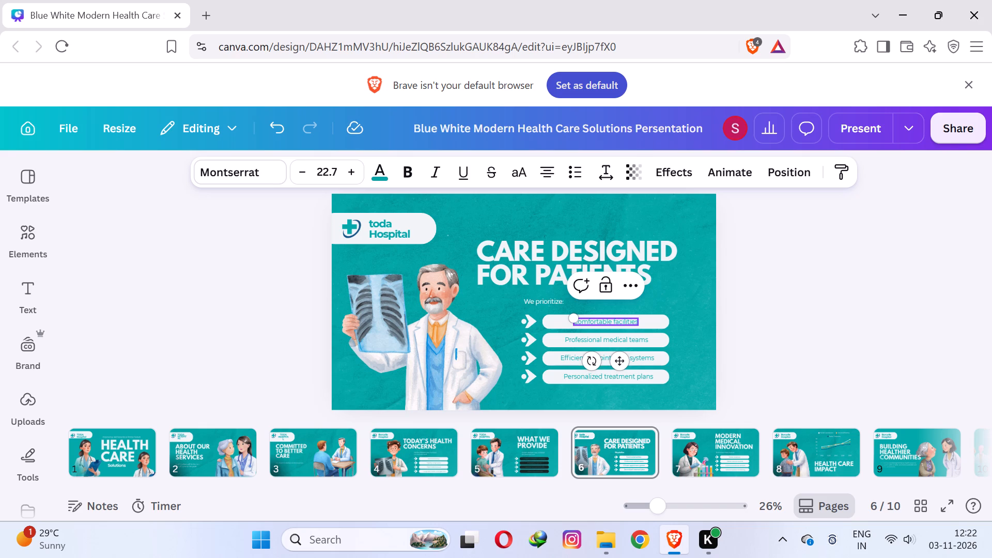
key("space")
type("daily")
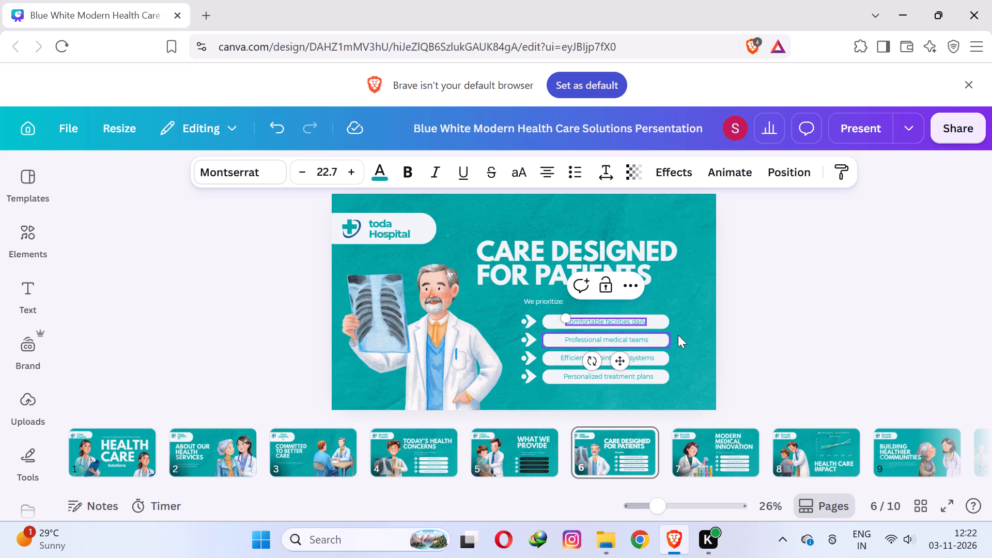
left_click(787, 336)
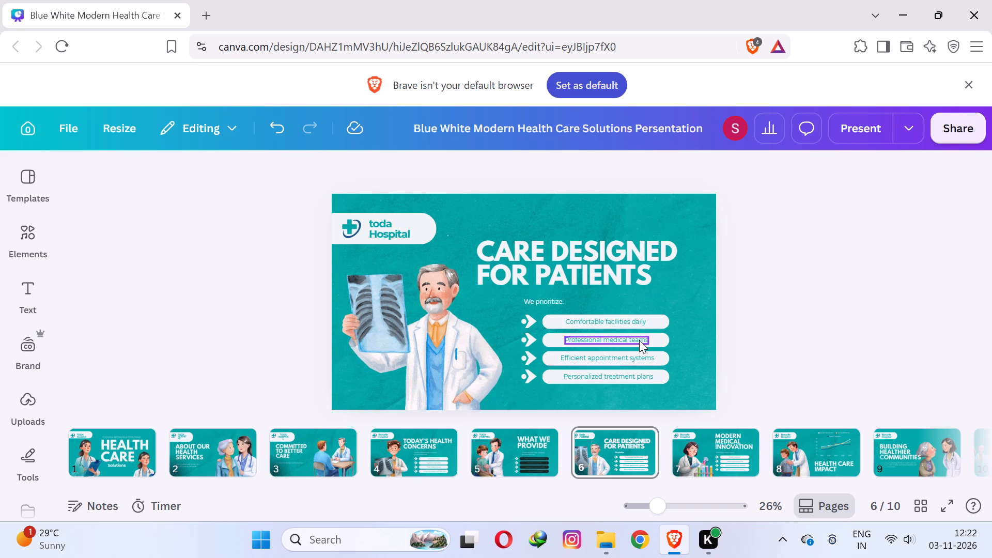
Add "24/7" after "Professional medical teams" in slide 6's second priority label.
double_click(639, 340)
left_click(639, 340)
key("Right")
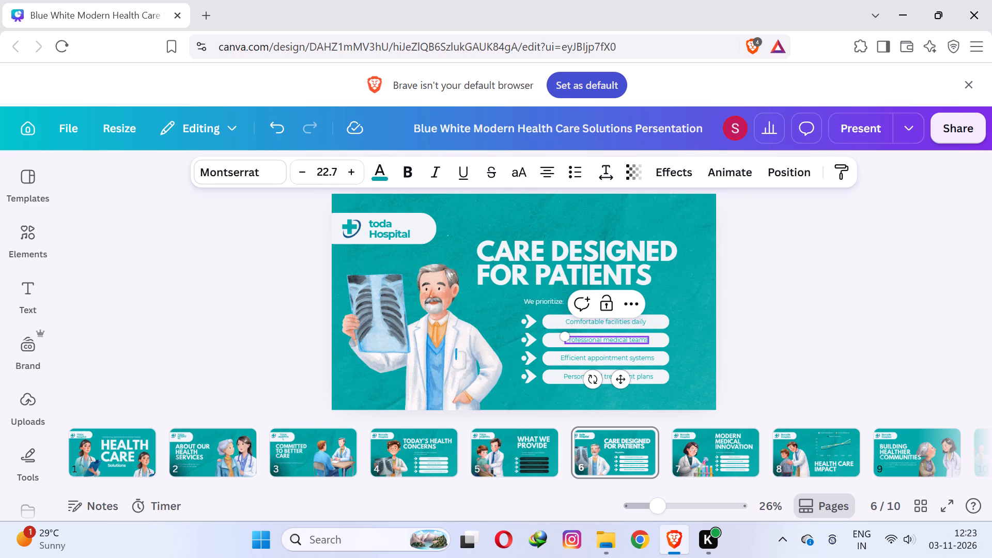
key("Right")
key("space")
key("space")
key("2")
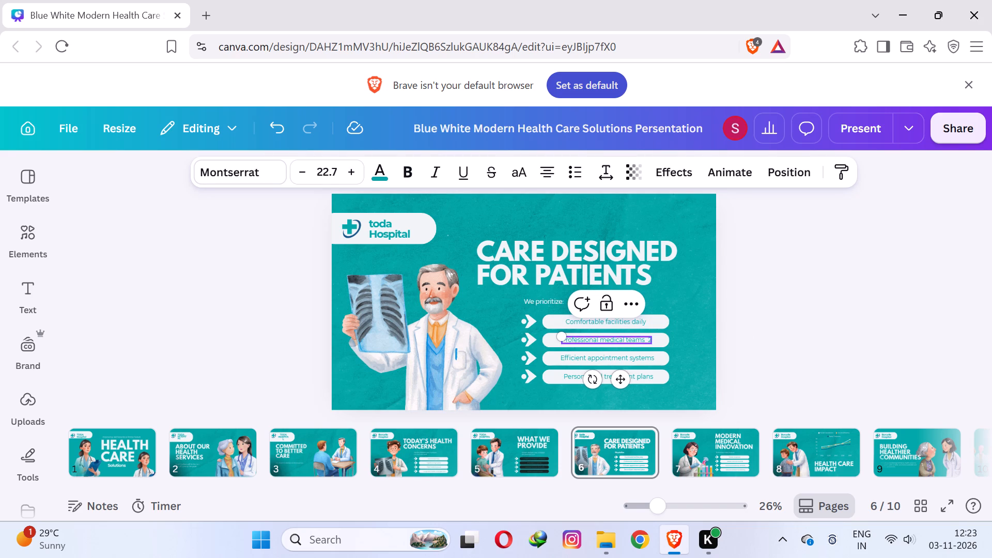
key("7")
key("BackSpace")
key("4")
key("slash")
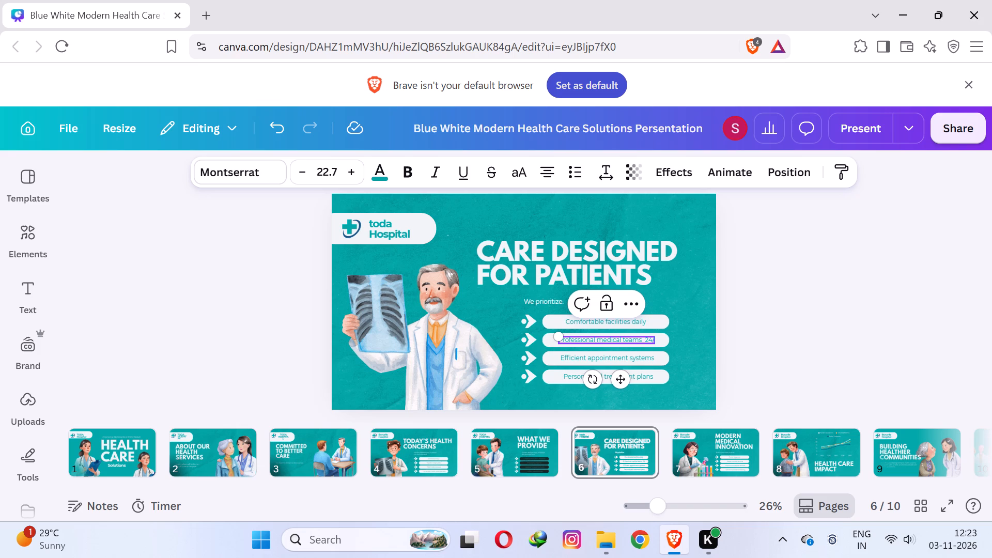
key("7")
left_click(822, 329)
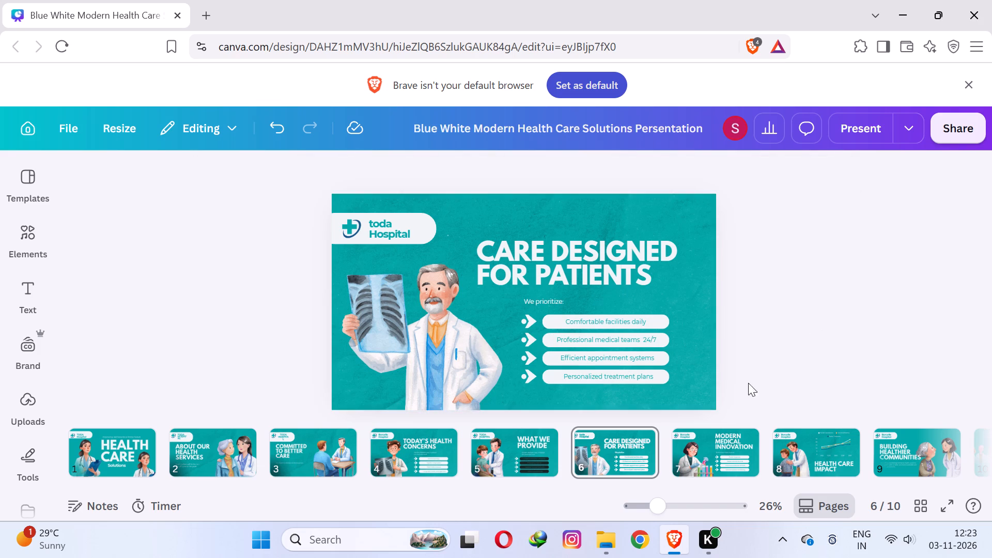
Add "online" after "Efficient appointment systems" in slide 6's third priority label.
double_click(634, 363)
left_click(634, 363)
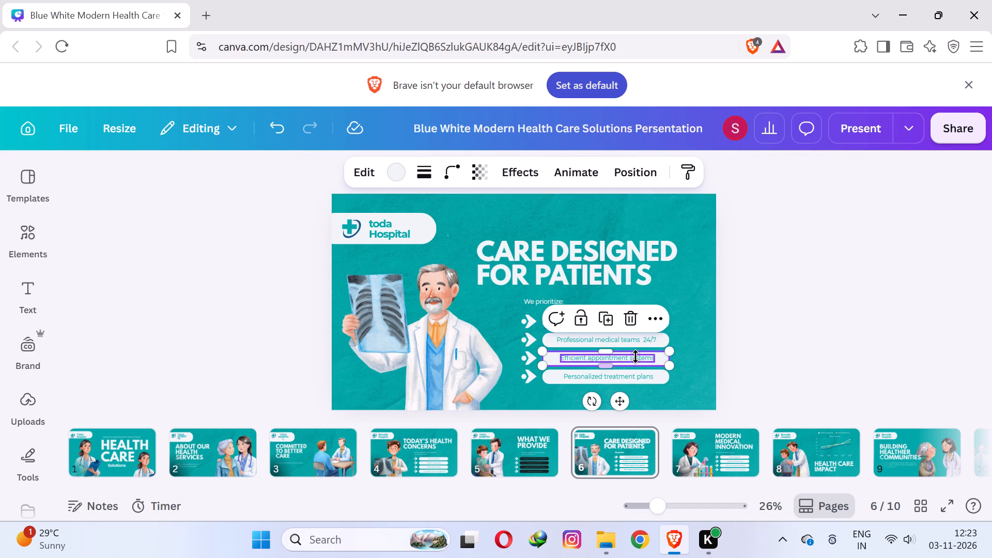
triple_click(636, 357)
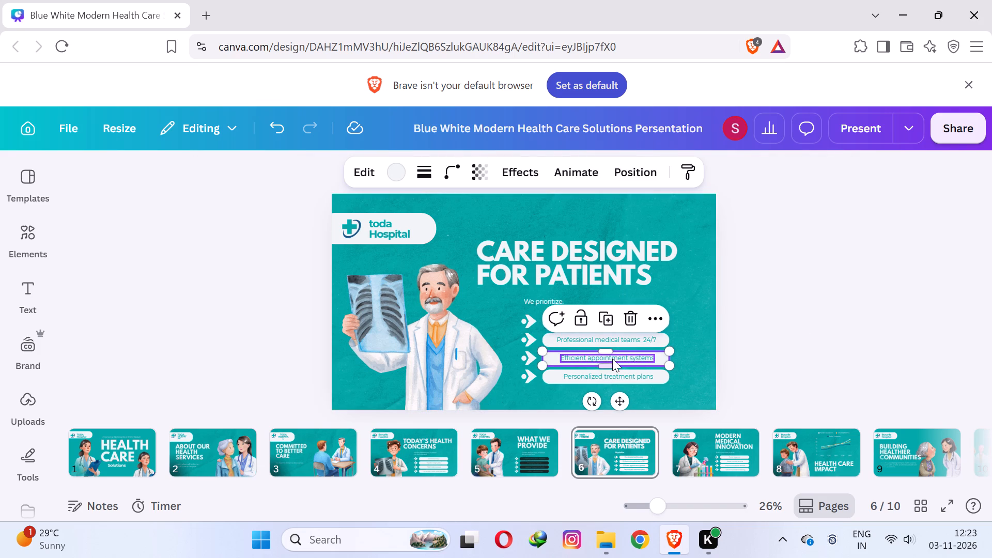
left_click(612, 359)
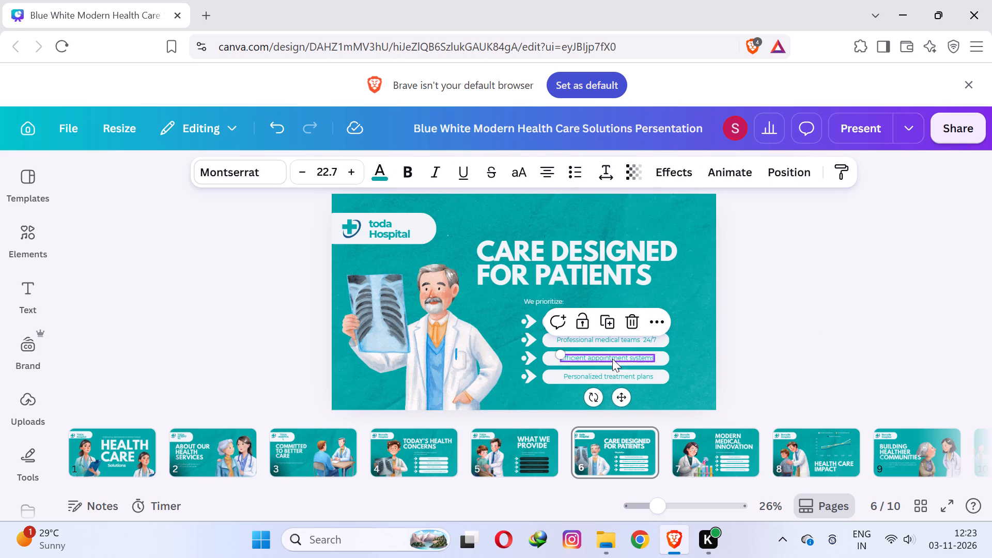
key("Right")
key("Right")
key("Right")
double_click(612, 359)
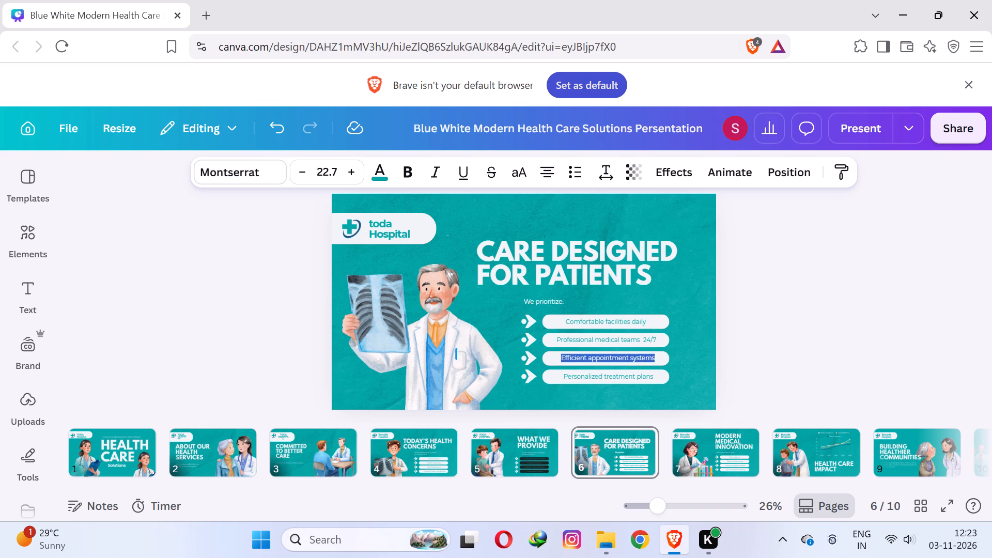
double_click(629, 355)
key("Right")
key("Right")
key("Right")
key("Right")
key("Right")
key("Right")
key("Right")
key("Right")
key("Right")
key("Right")
key("Right")
key("Right")
key("Right")
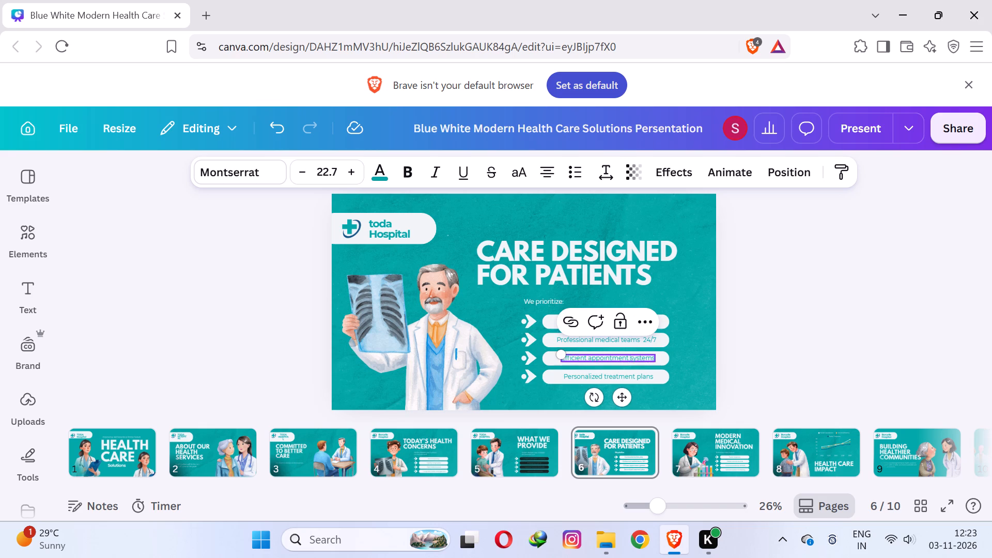
key("space")
type("online")
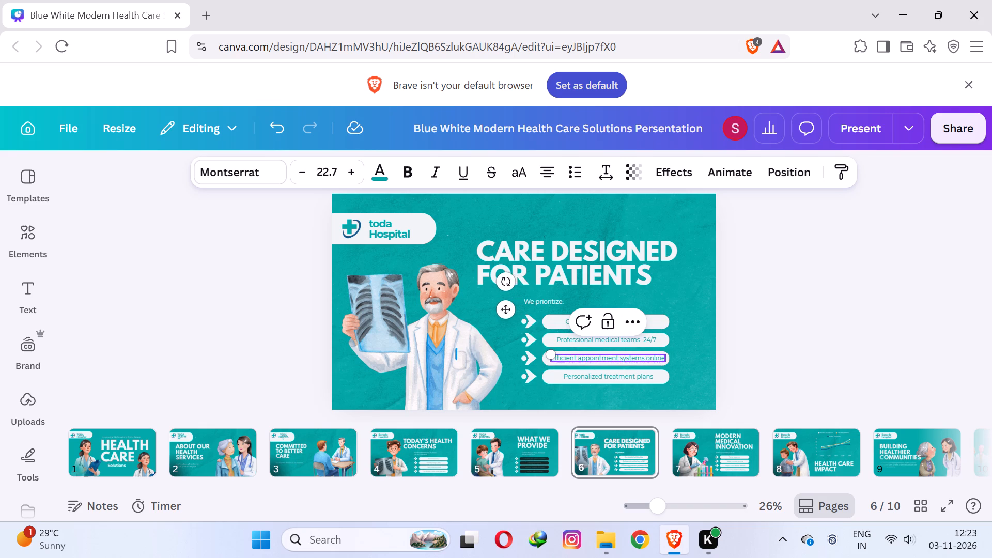
left_click(795, 316)
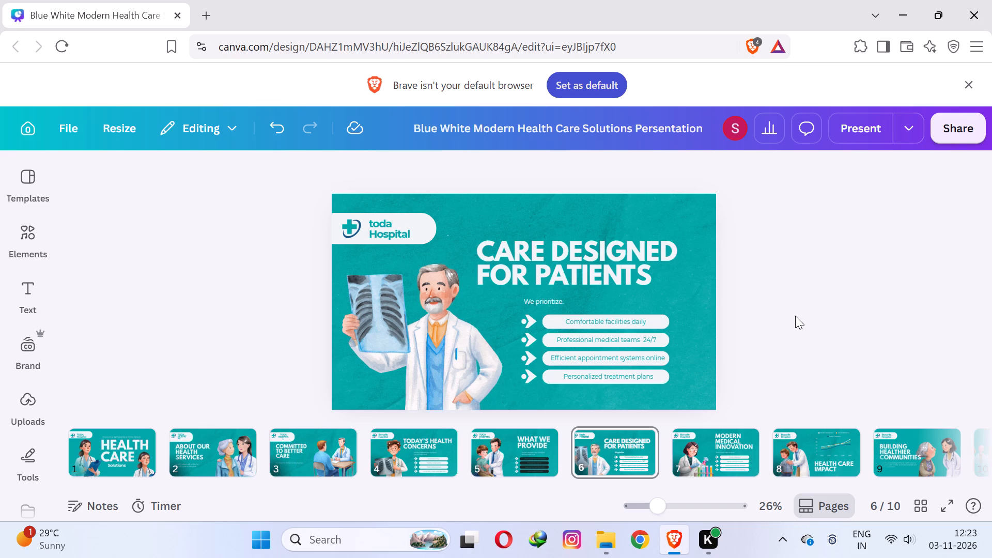
Add "any changes" after "Personalized treatment plans" in slide 6's fourth priority label.
triple_click(609, 376)
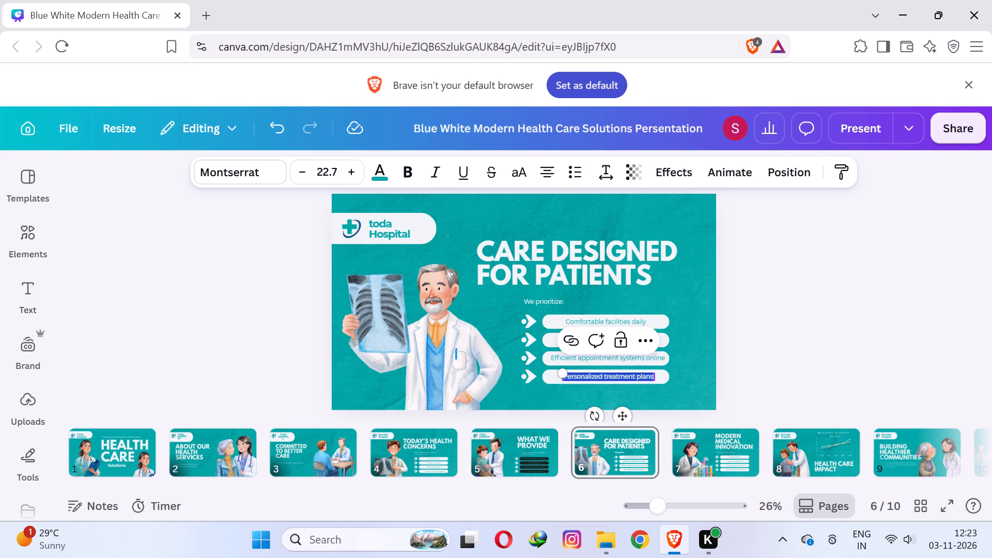
left_click(652, 376)
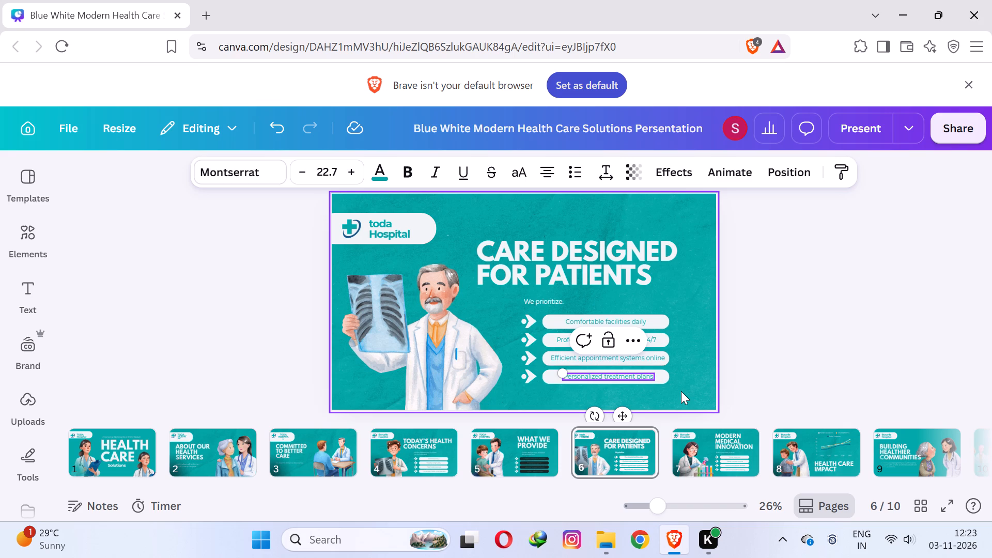
key("Right")
key("space")
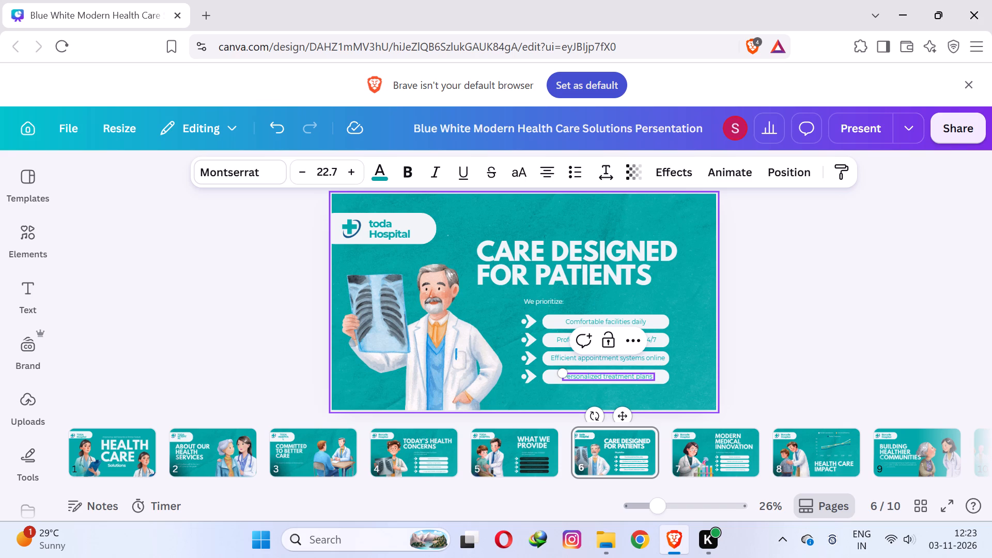
type("any chan")
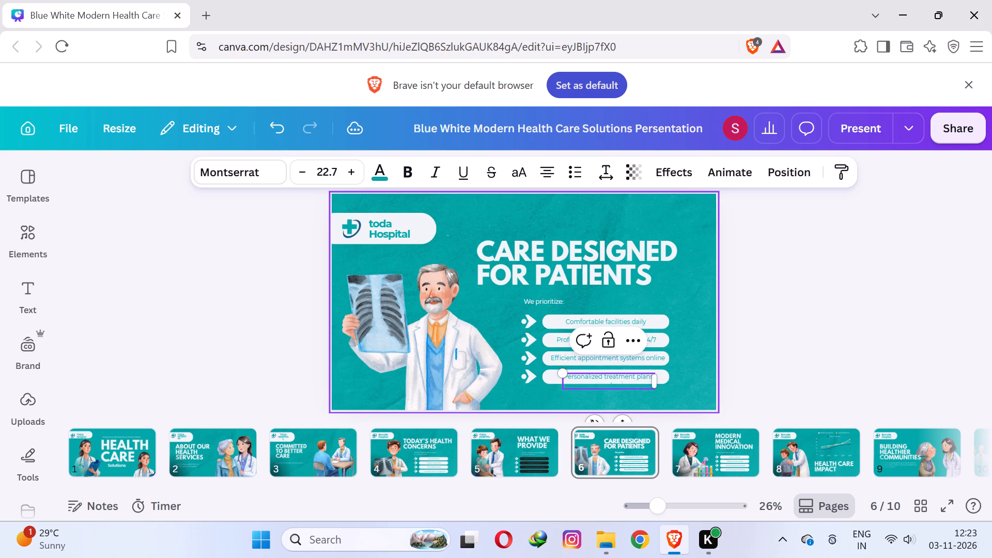
type("ges")
left_click(808, 345)
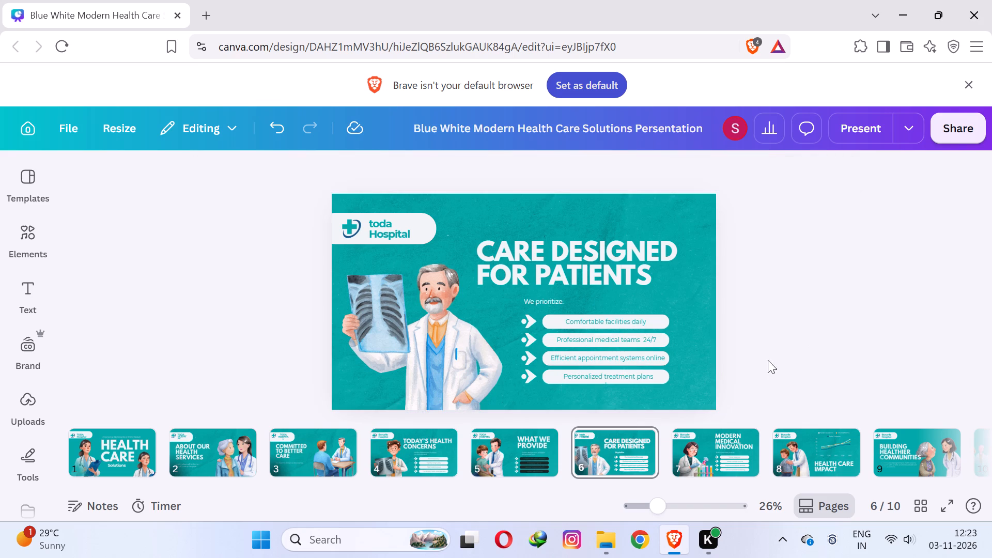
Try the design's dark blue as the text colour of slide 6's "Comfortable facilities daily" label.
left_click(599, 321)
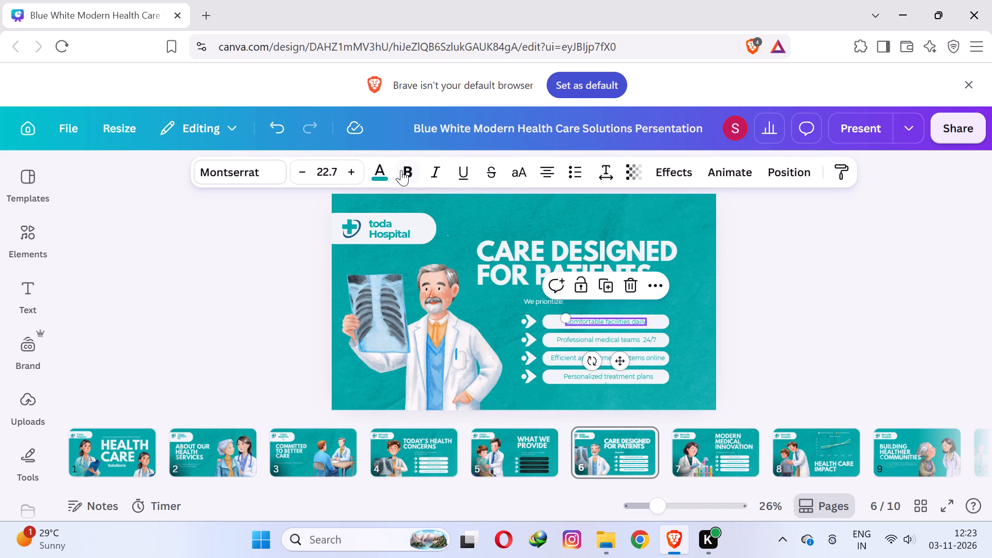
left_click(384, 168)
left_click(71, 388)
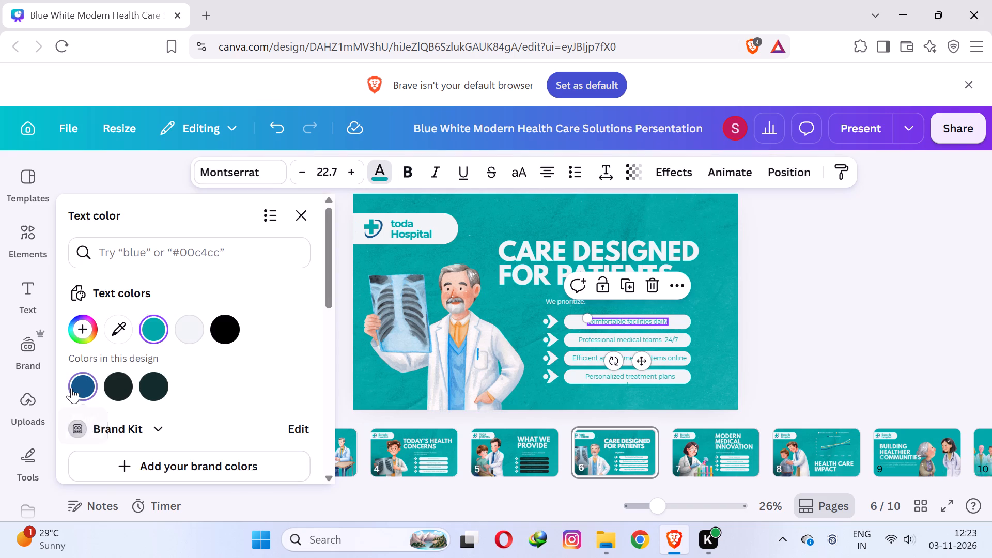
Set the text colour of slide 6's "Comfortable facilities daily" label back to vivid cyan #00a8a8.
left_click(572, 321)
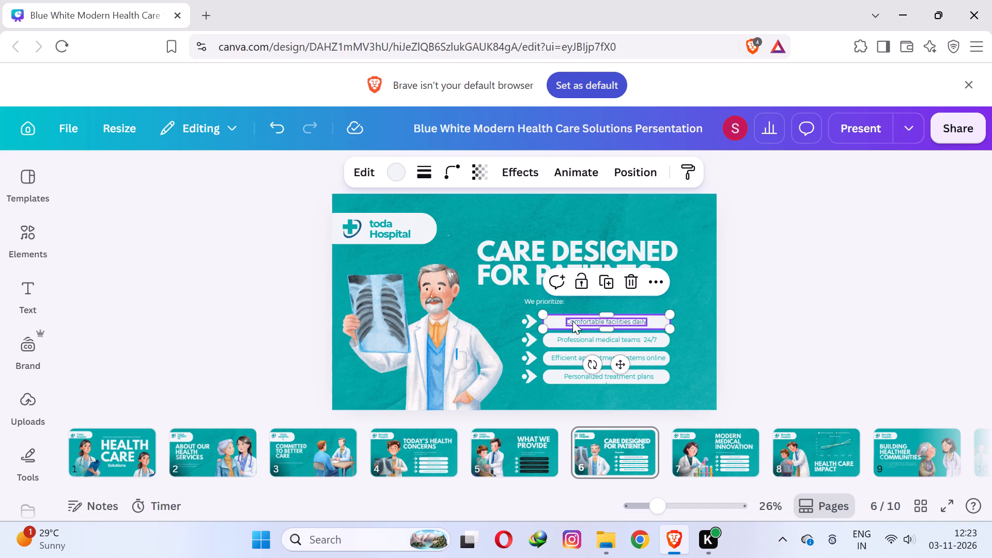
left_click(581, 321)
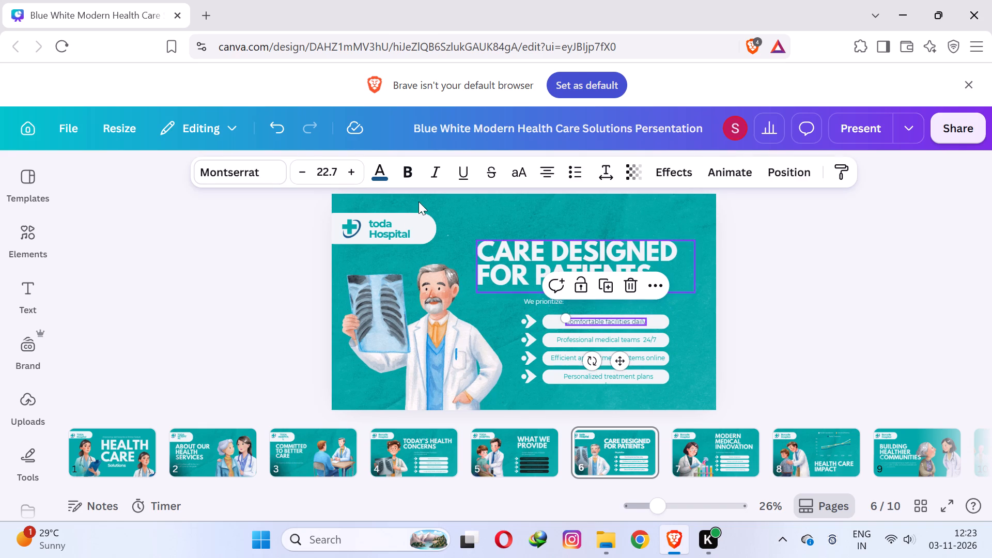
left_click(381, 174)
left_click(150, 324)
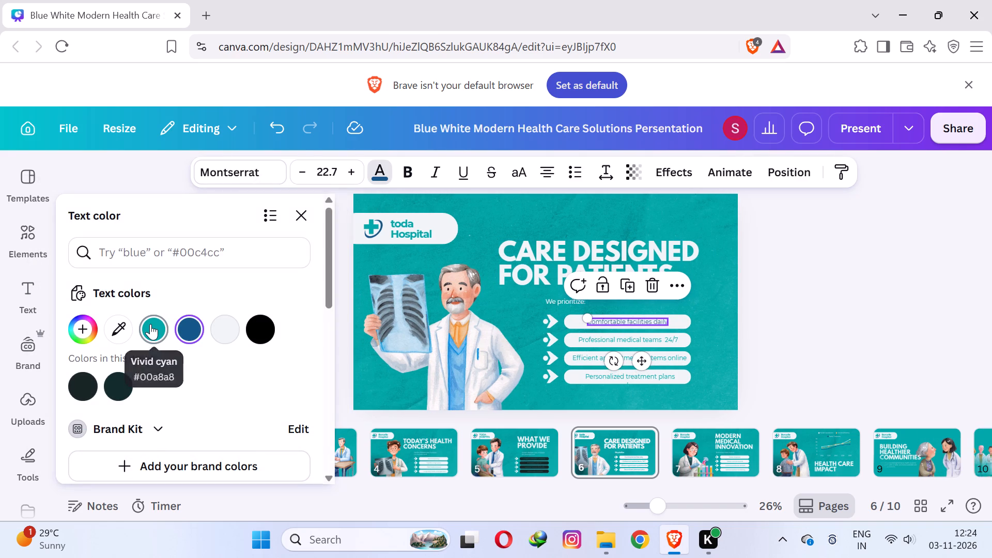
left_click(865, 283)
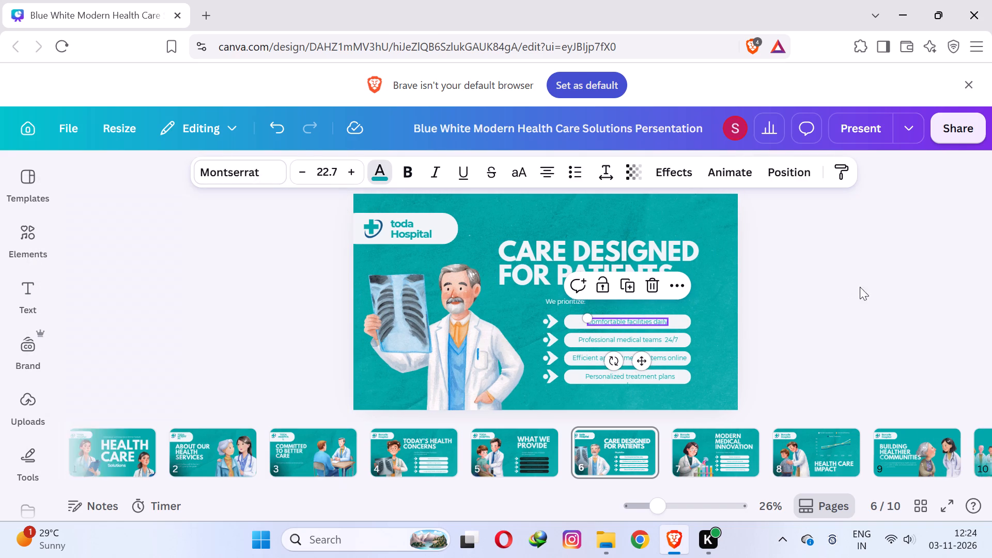
Fill the shape behind slide 6's "Comfortable facilities daily" label with dark cyan #122b2b.
left_click(661, 318)
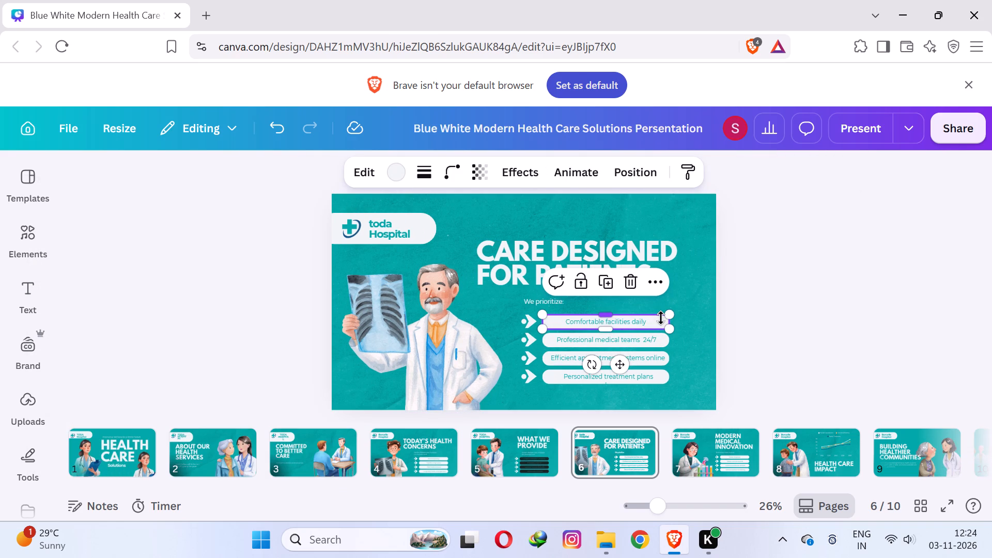
left_click(405, 167)
left_click(83, 405)
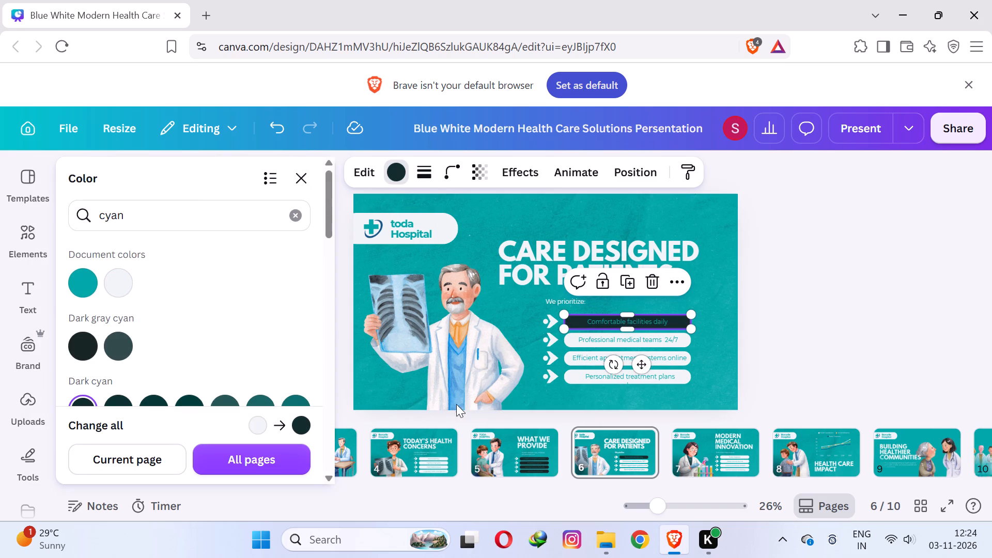
Fill the shape behind slide 6's "Professional medical teams 24/7" label with the same dark cyan #122b2b.
left_click(572, 339)
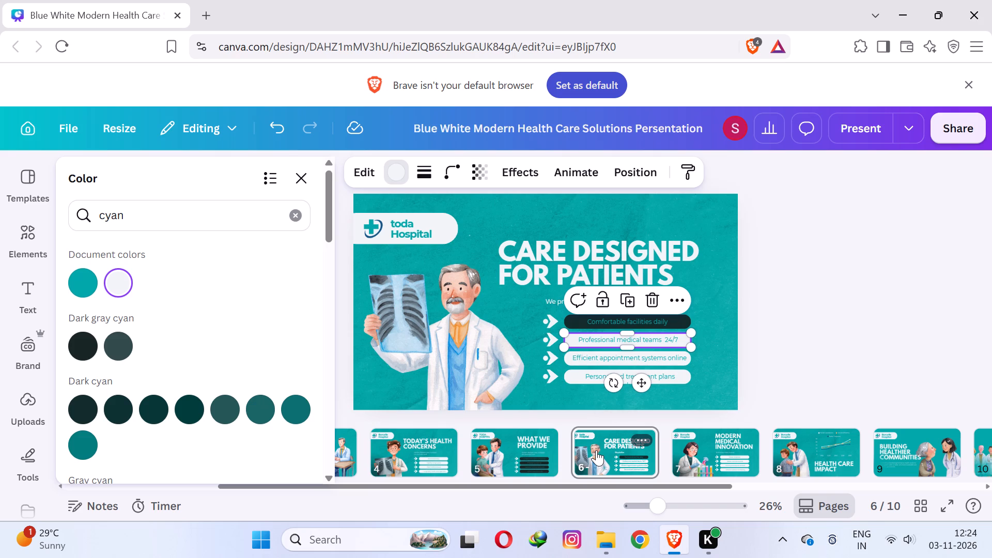
left_click(901, 284)
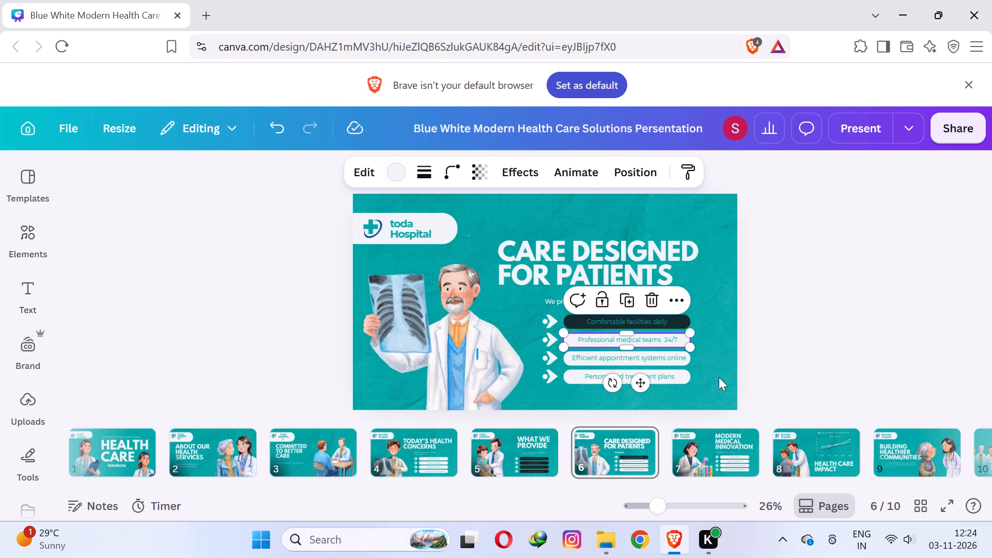
left_click(550, 339)
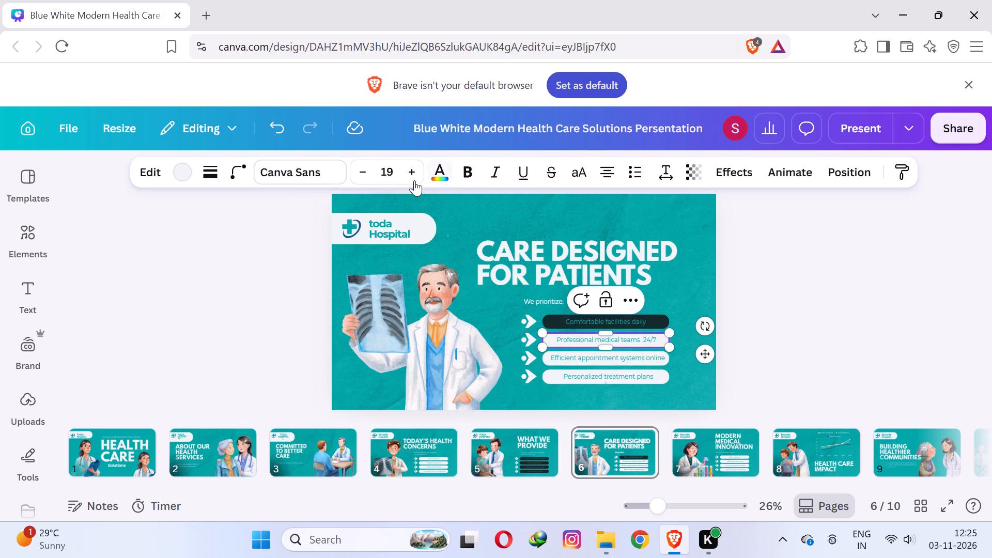
left_click(840, 269)
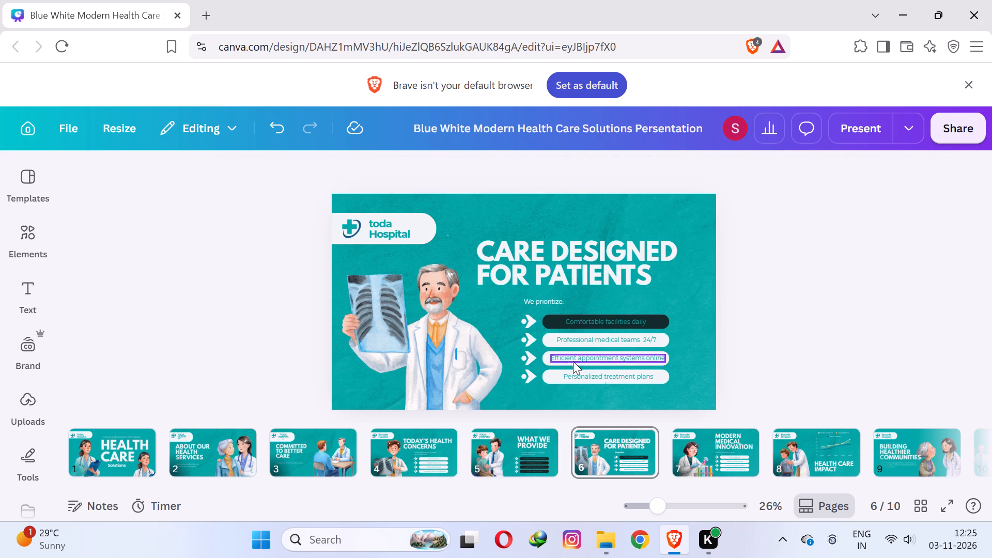
left_click(548, 334)
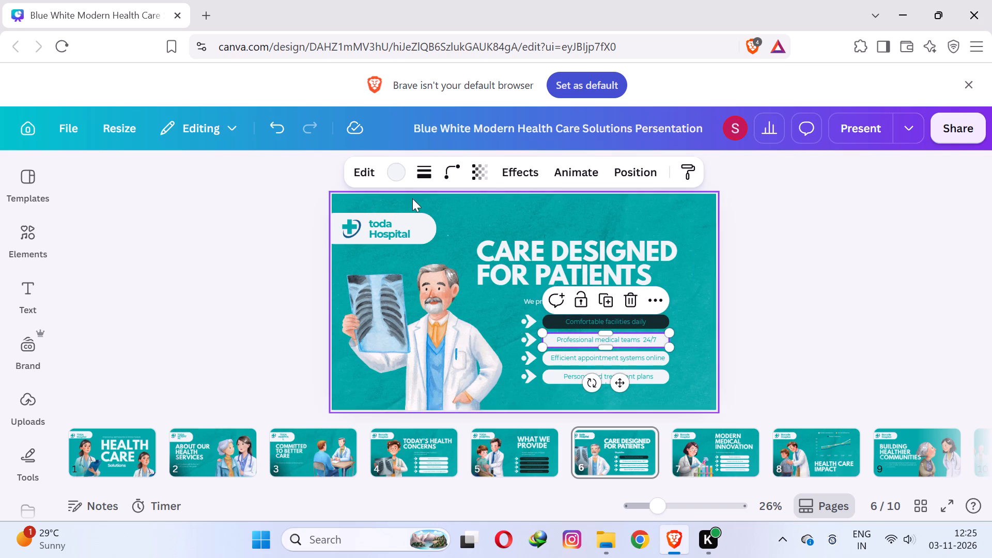
left_click(394, 163)
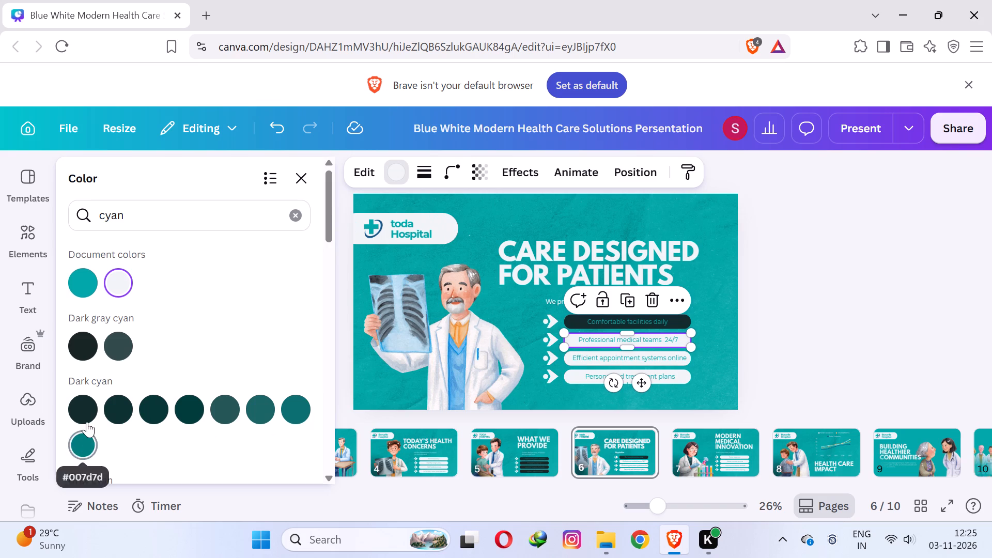
left_click(87, 417)
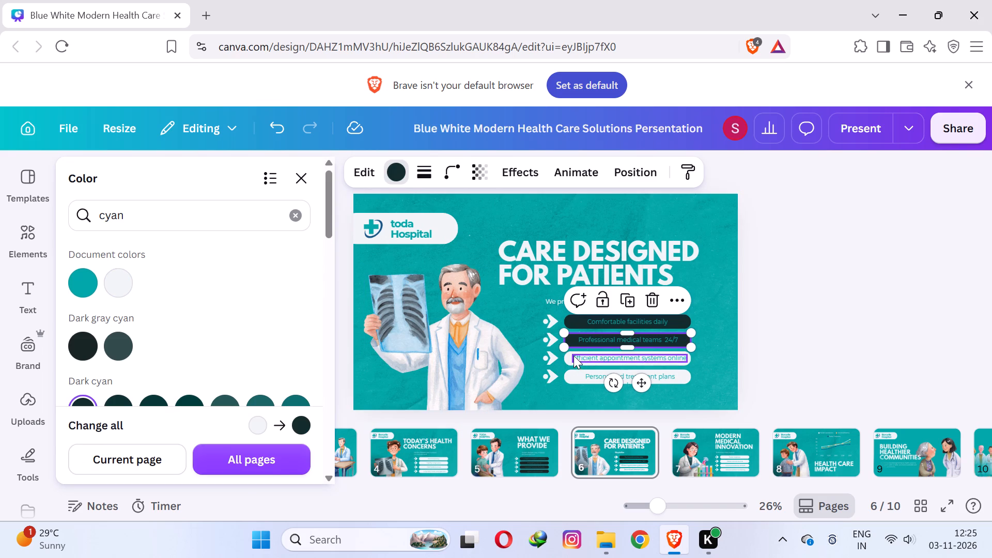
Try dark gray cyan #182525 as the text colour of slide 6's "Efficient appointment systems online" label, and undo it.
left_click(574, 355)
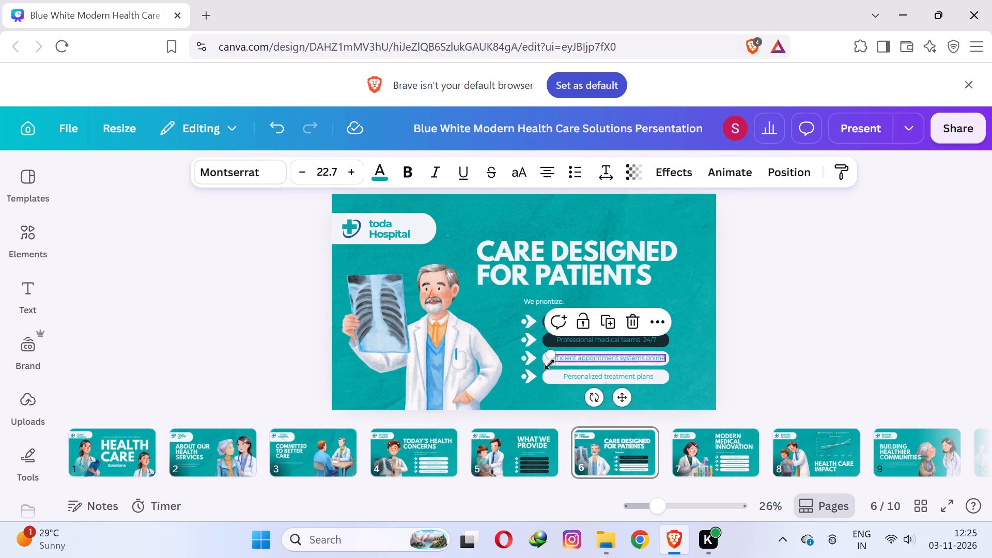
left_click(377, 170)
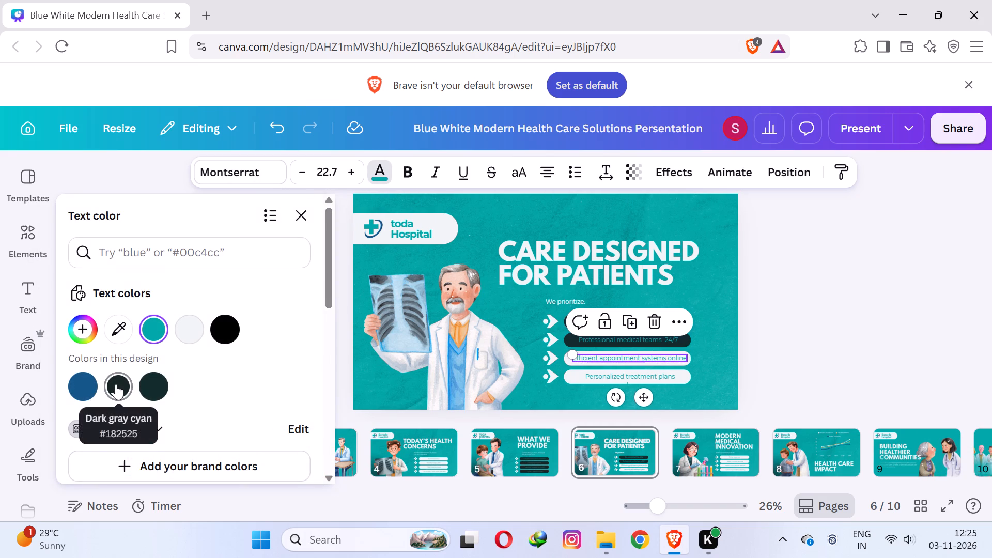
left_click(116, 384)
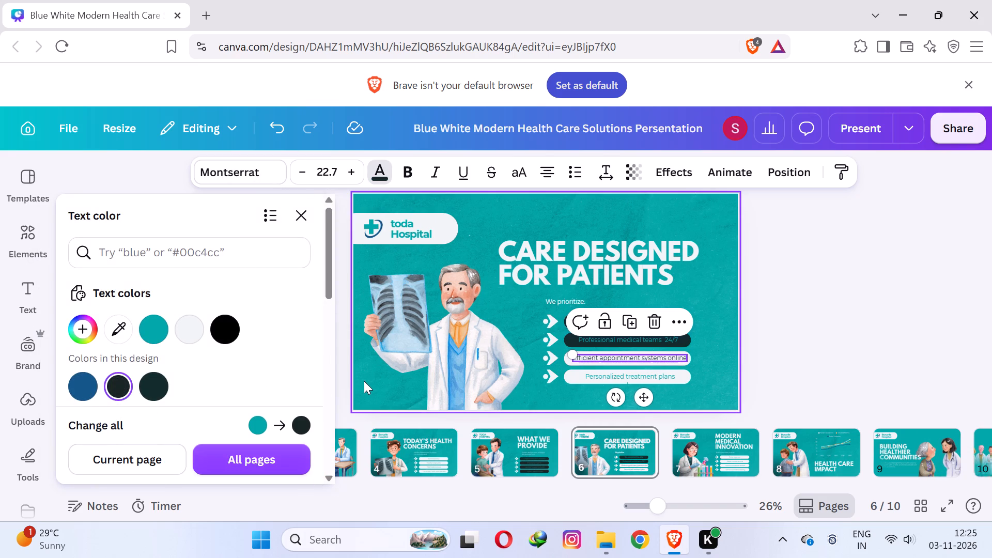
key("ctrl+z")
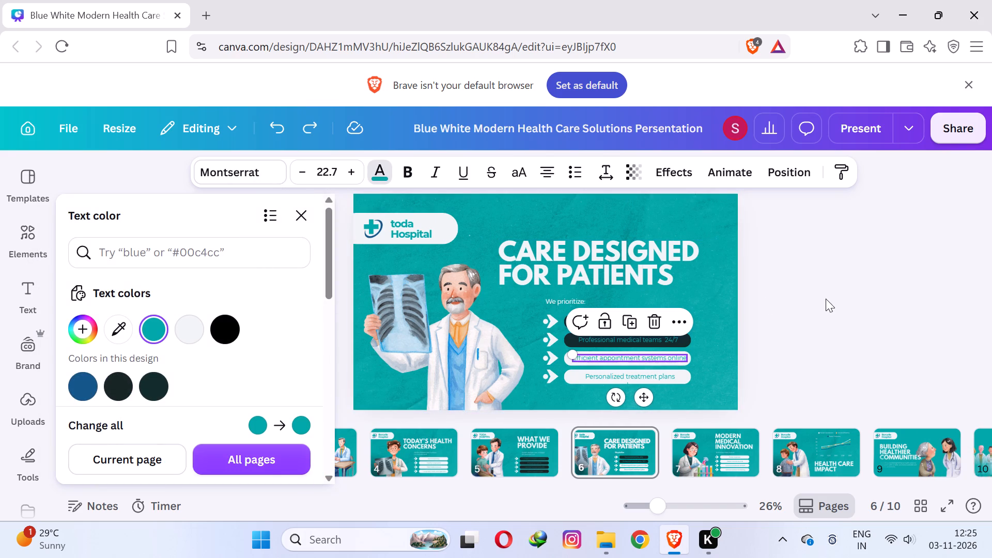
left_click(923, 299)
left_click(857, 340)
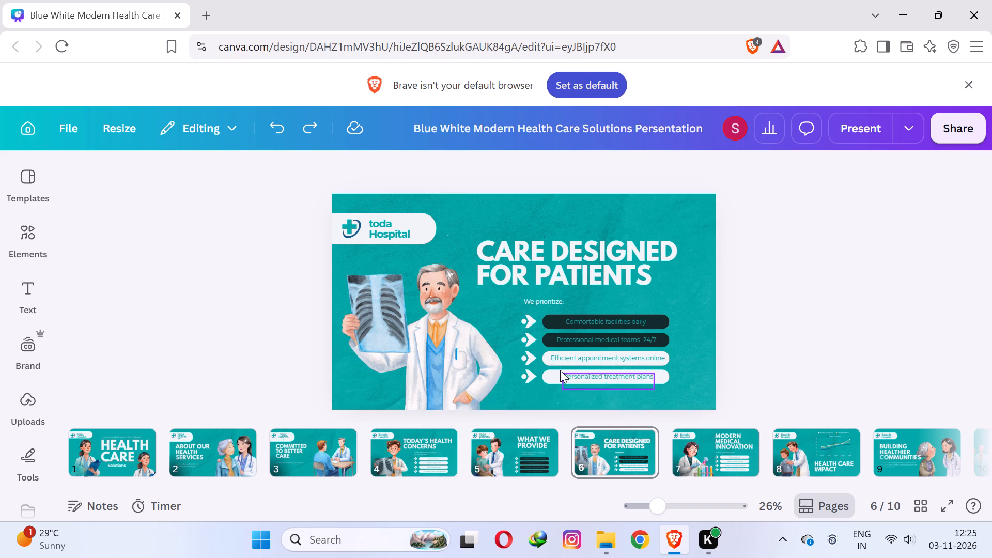
Fill the shape behind slide 6's "Efficient appointment systems online" label with dark cyan #122b2b.
left_click(549, 363)
left_click(398, 175)
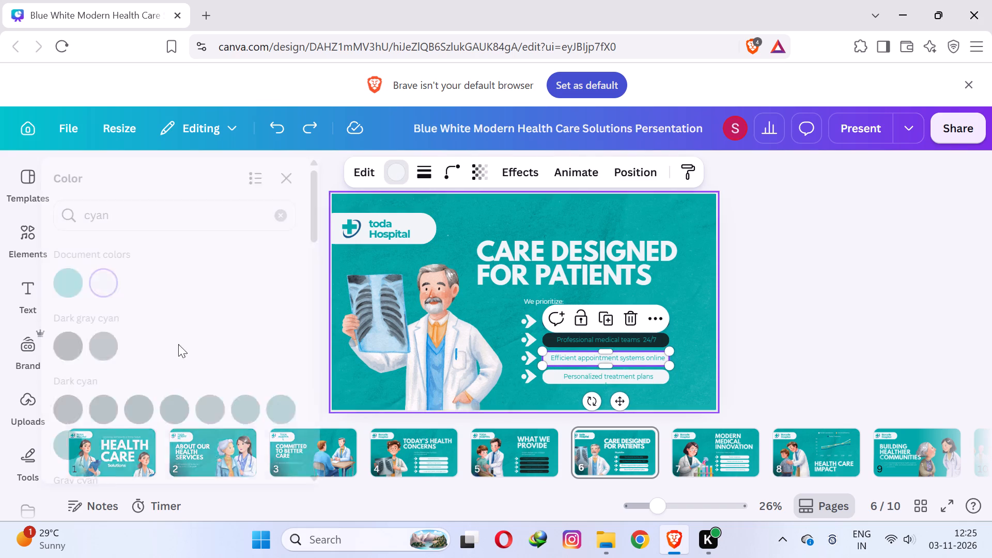
left_click(99, 408)
left_click(96, 408)
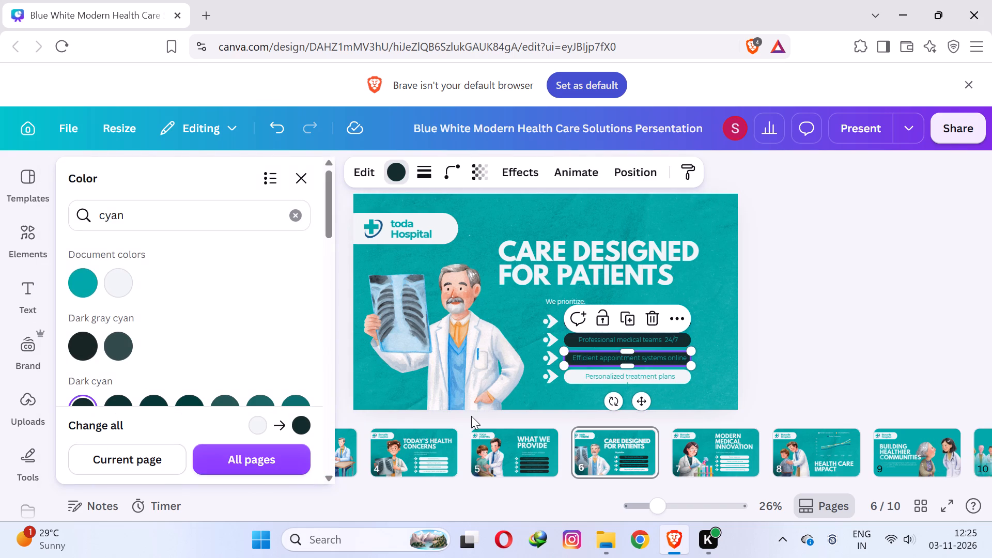
Fill the shape behind slide 6's "Personalized treatment plans" label with dark cyan #122b2b.
left_click(577, 370)
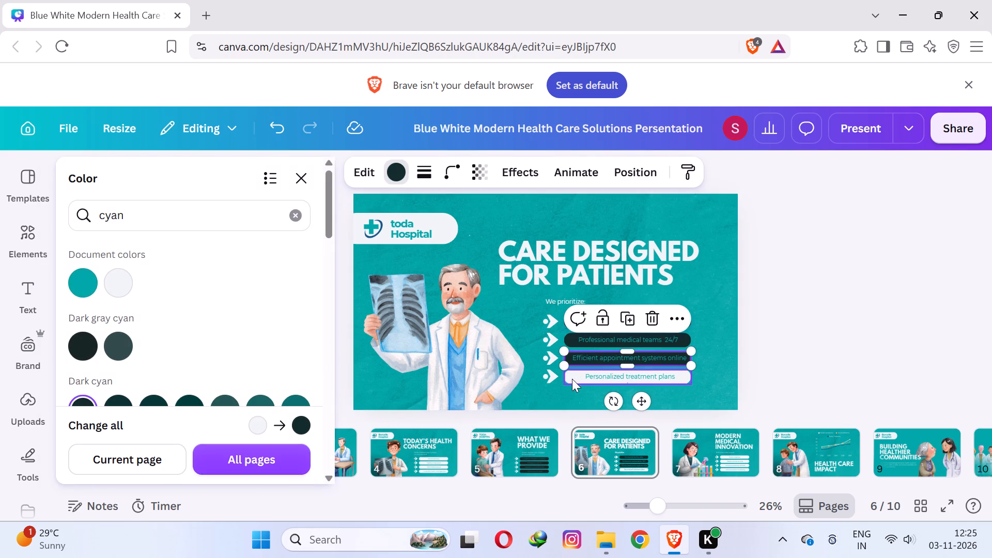
left_click(396, 172)
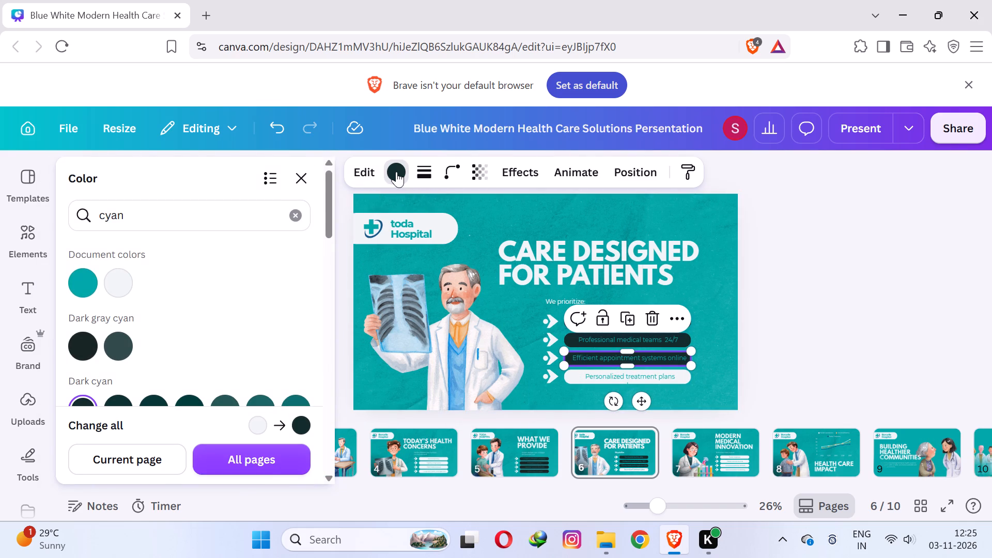
left_click(391, 169)
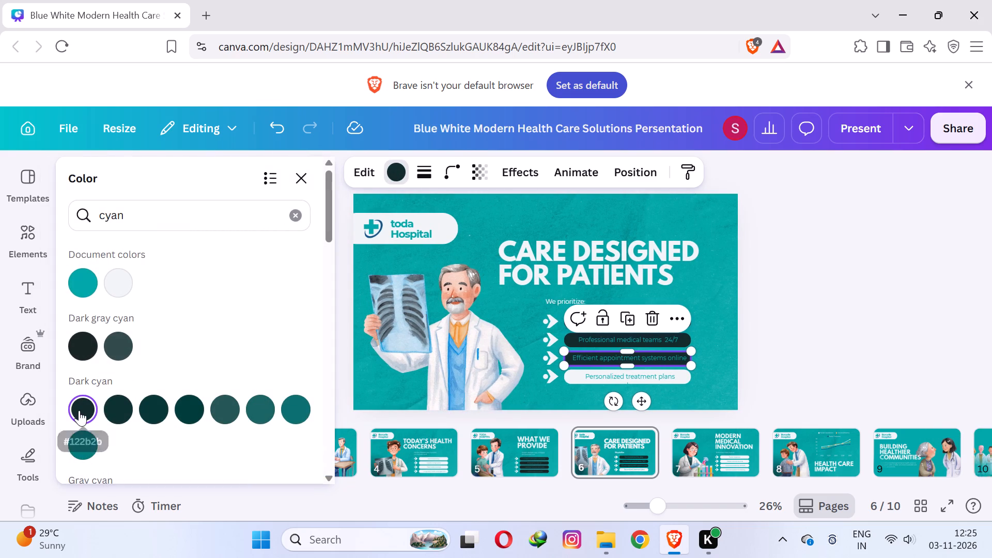
left_click(79, 410)
left_click(572, 374)
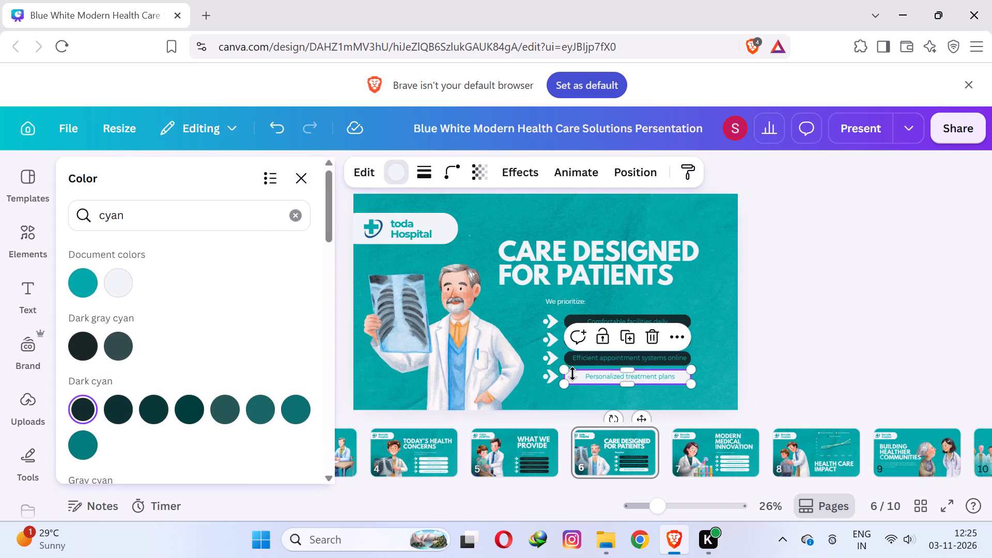
left_click(85, 398)
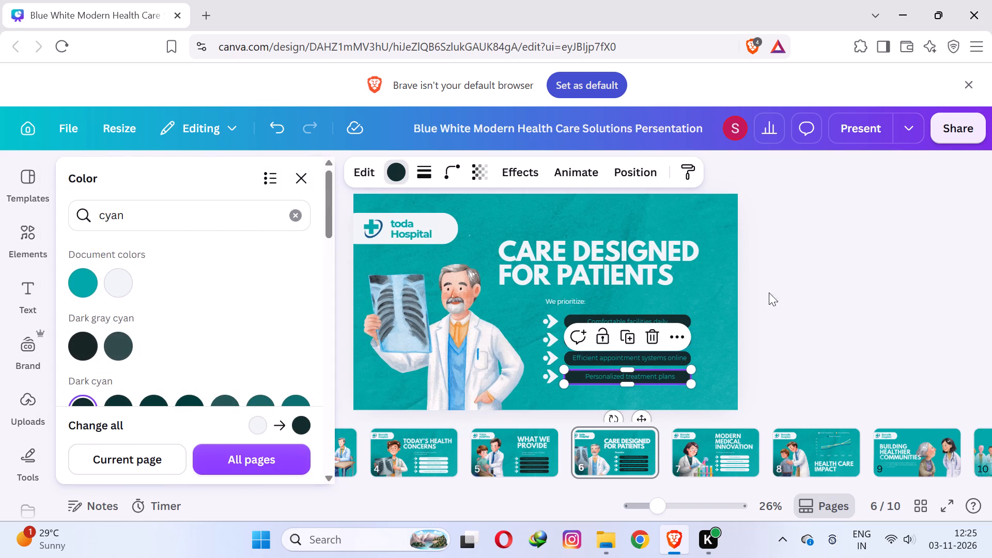
left_click(949, 285)
left_click(949, 285)
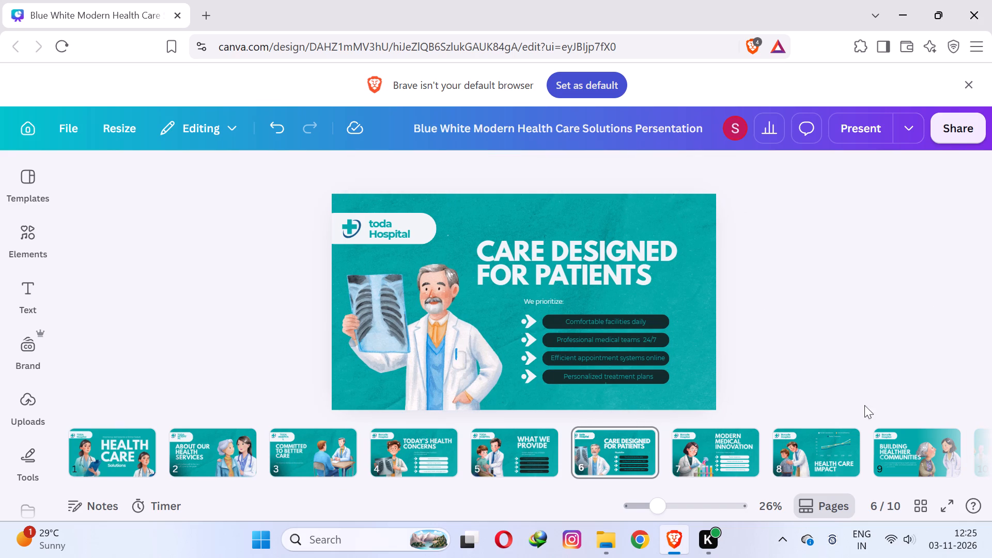
Move slide 6's doctor illustration slightly up and towards the slide's left edge.
left_click_drag(446, 342, 435, 333)
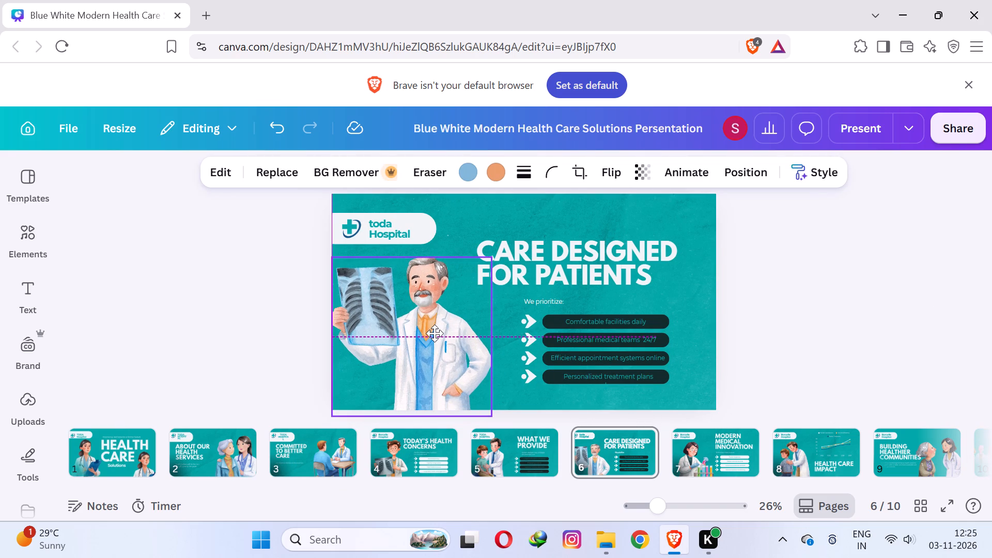
left_click_drag(435, 333, 436, 331)
left_click(973, 258)
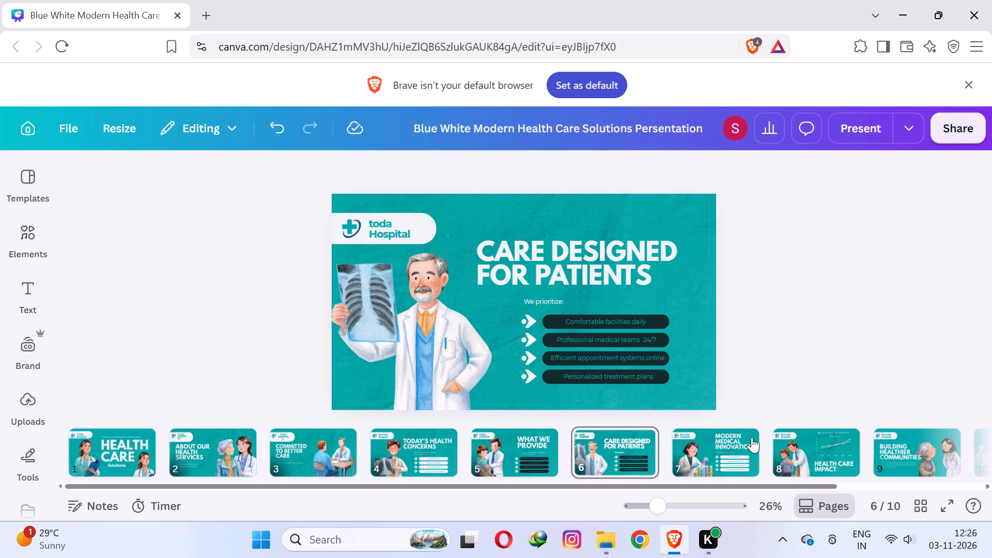
Replace "Borcelle" with "tods" in slide 7's hospital name badge, keeping "Hospital" on the second line.
left_click(726, 439)
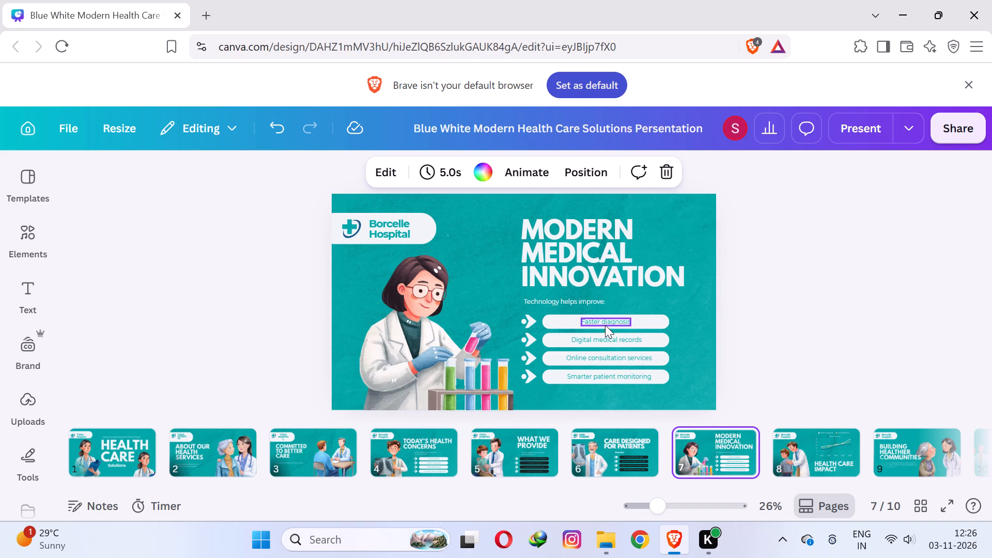
triple_click(399, 222)
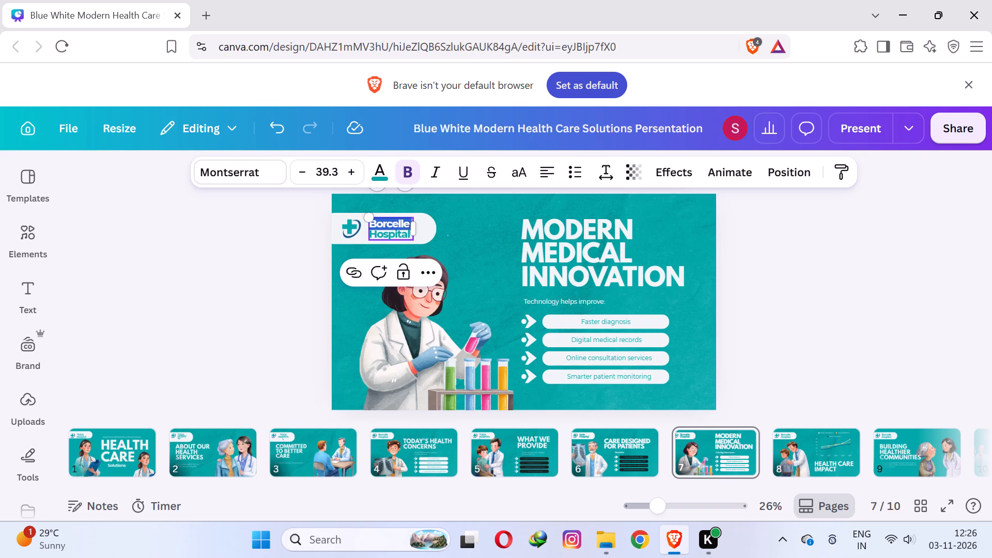
key("BackSpace")
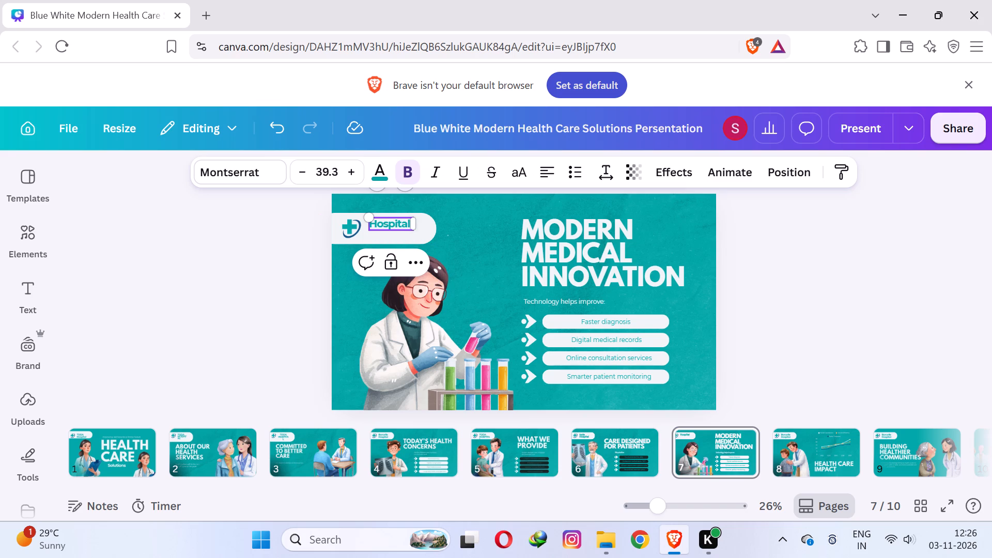
type("tods")
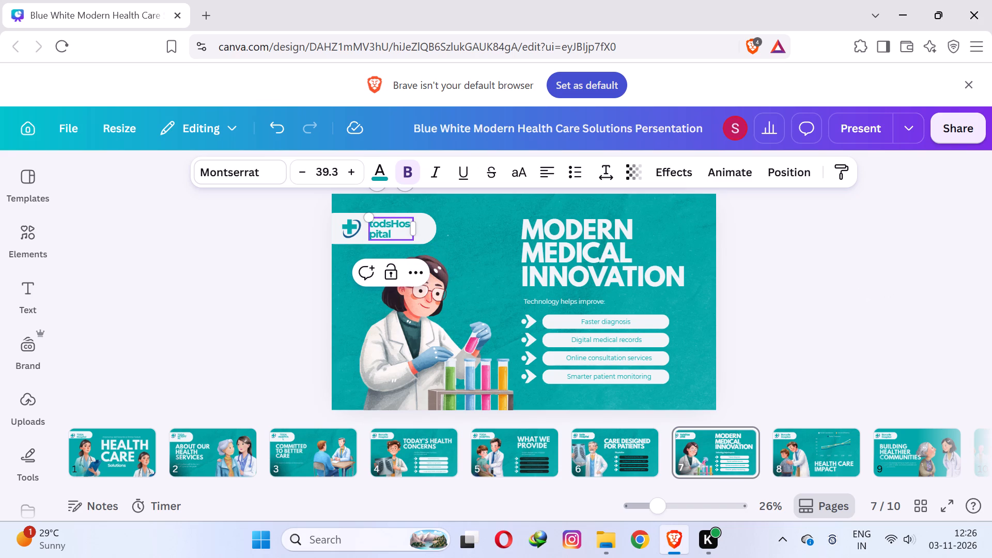
key("space")
left_click(967, 266)
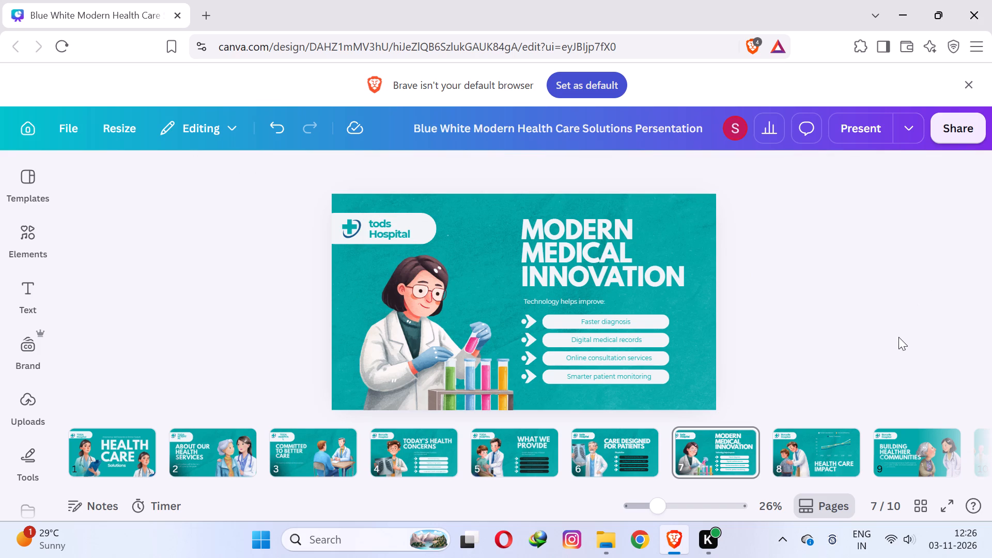
Replace slide 7's "Modern Medical Innovation" heading with "patint first care".
triple_click(585, 260)
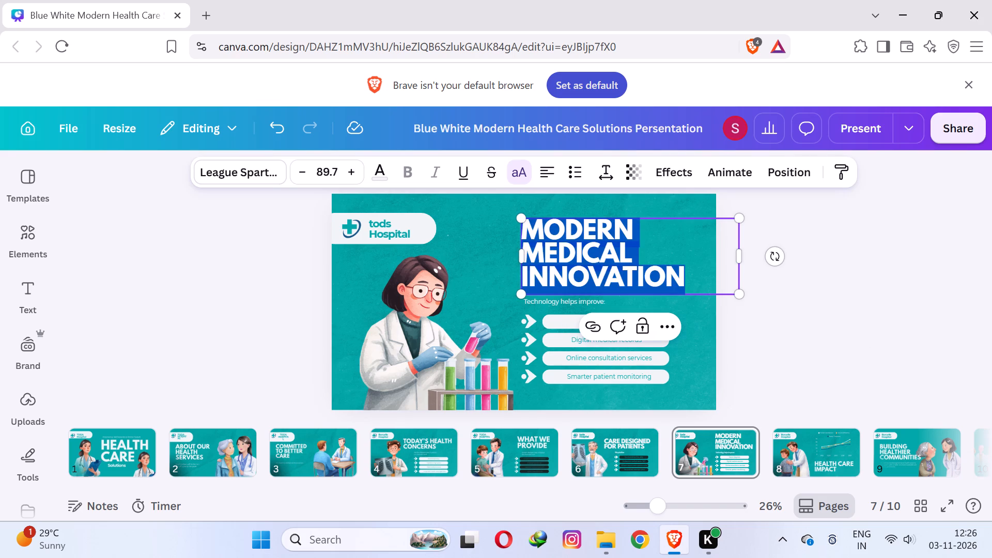
type("pati")
type("nt")
key("space")
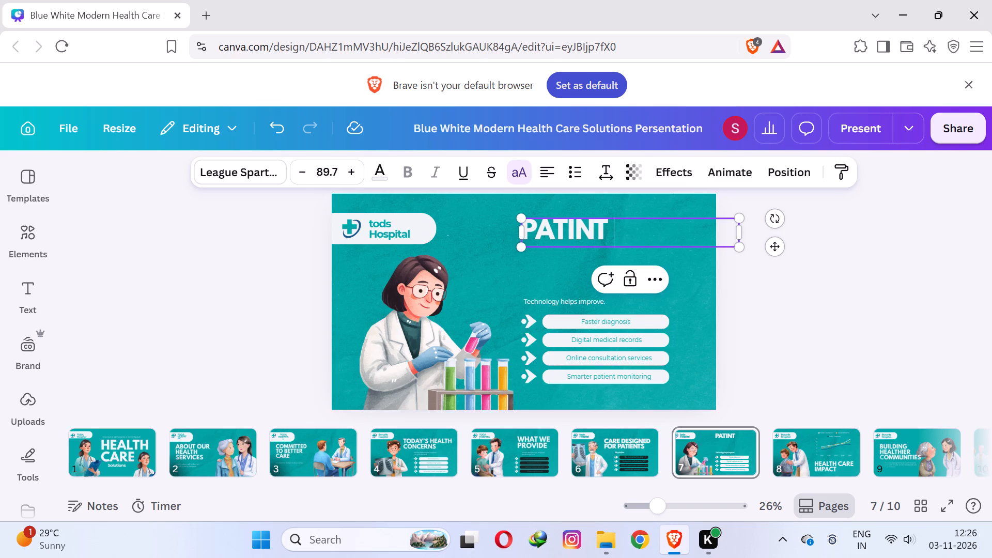
type("first care")
left_click(893, 325)
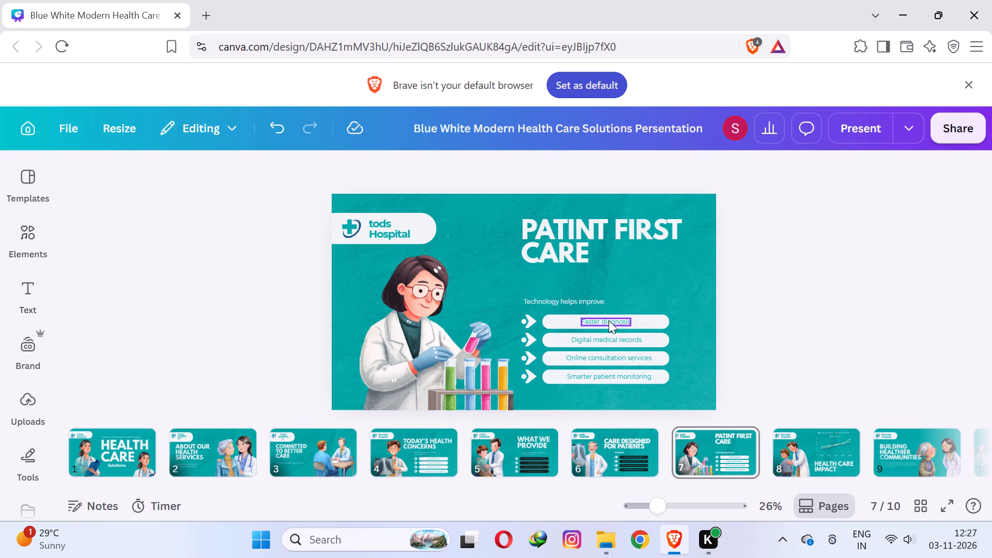
Replace slide 7's "Faster diagnosis" label text with "world calss luxary hospital".
left_click(609, 320)
type("world calss lu")
type("xary")
key("space")
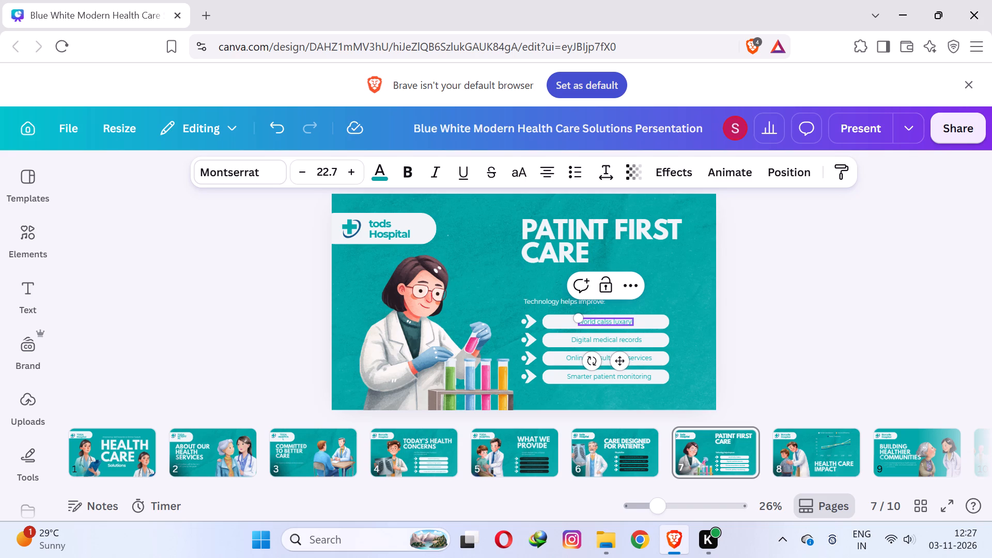
type("hospiy")
key("BackSpace")
type("ta")
key("l")
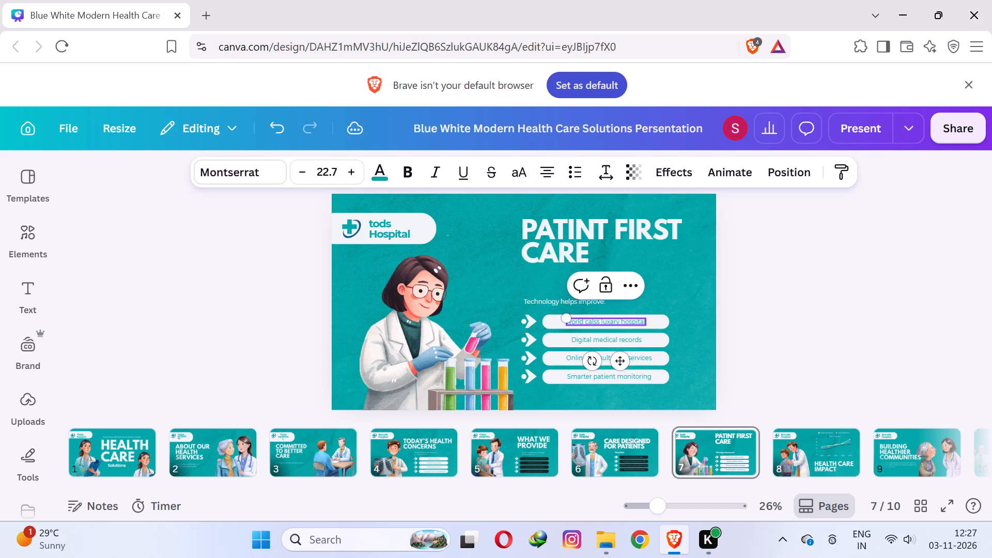
Replace slide 7's "Digital medical records" label text with "24/7 expert droctor".
left_click(757, 338)
triple_click(602, 333)
triple_click(602, 340)
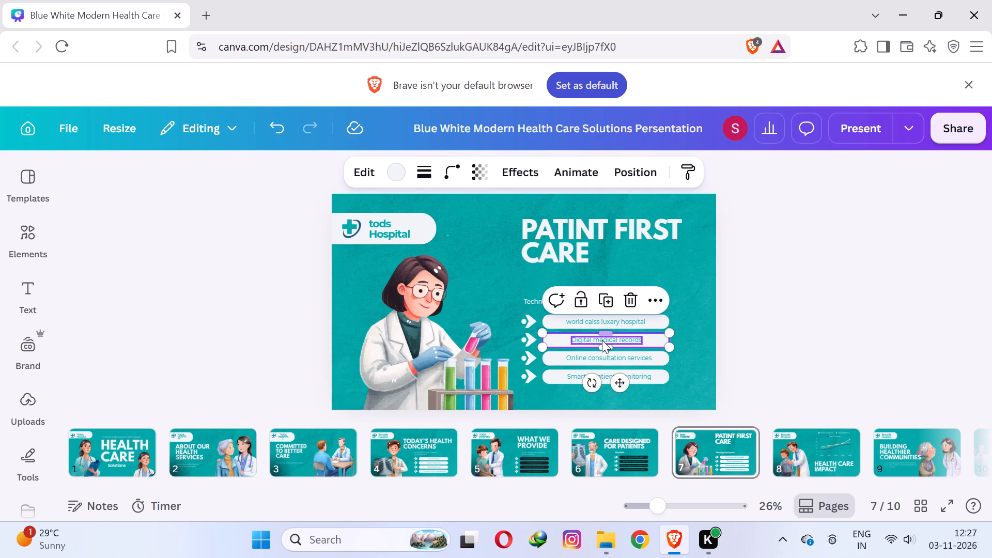
left_click(602, 340)
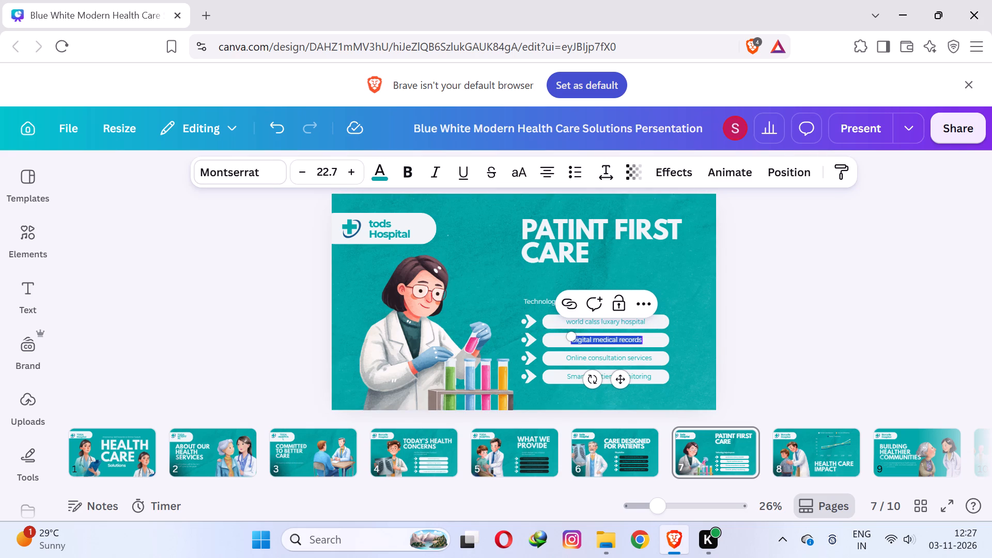
key("BackSpace")
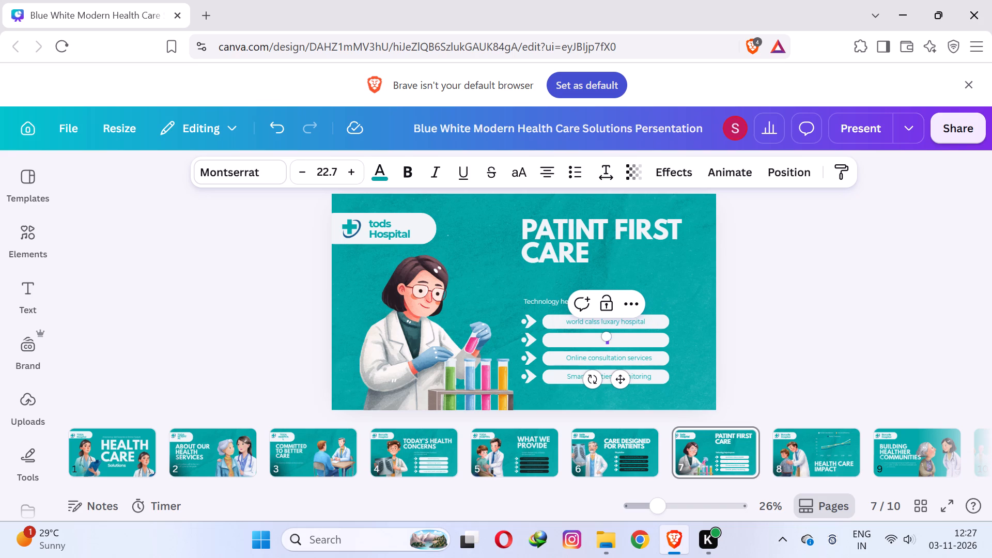
key("2")
key("4")
type("/7 expert")
key("space")
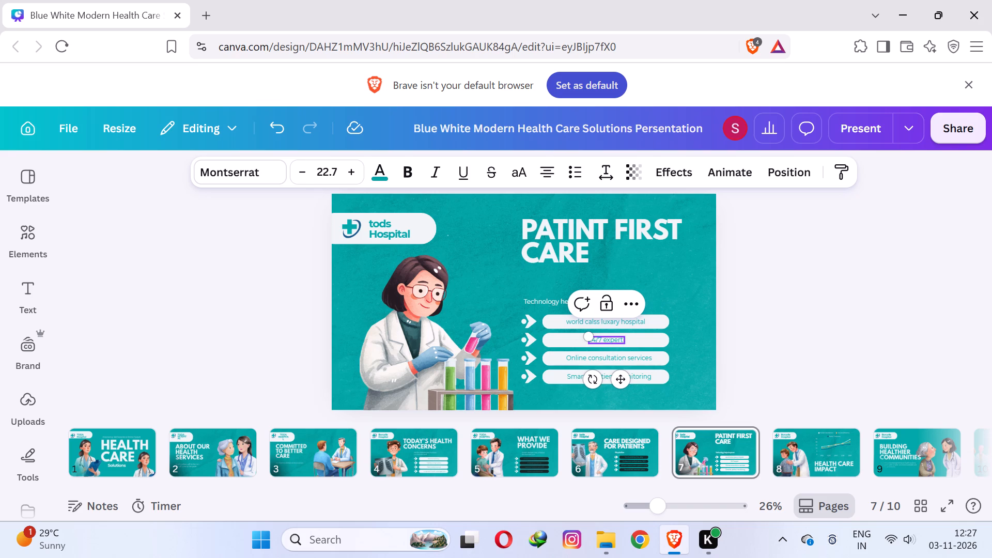
type("droct")
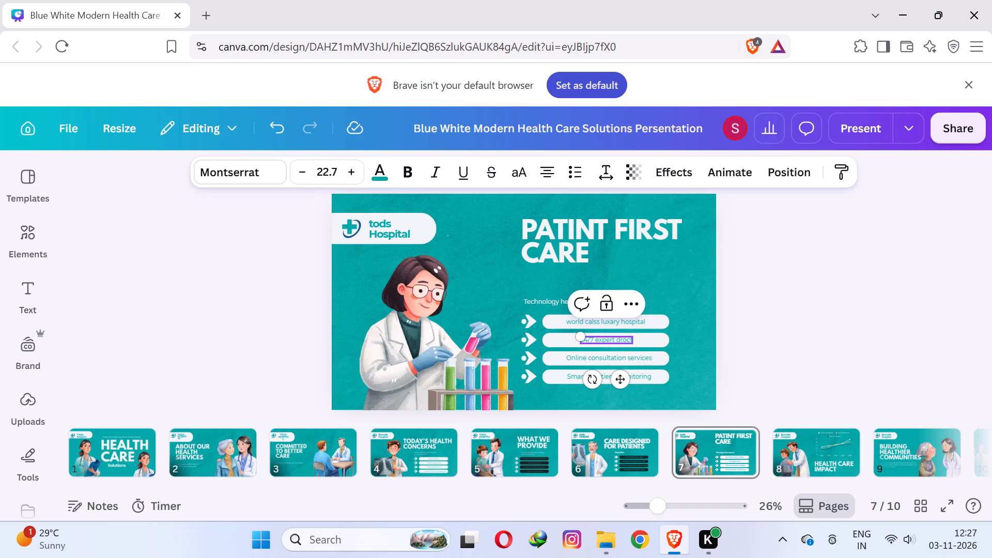
type("or")
left_click(860, 346)
Replace slide 7's "Online consultation services" label text with "efficent appoitment".
triple_click(628, 356)
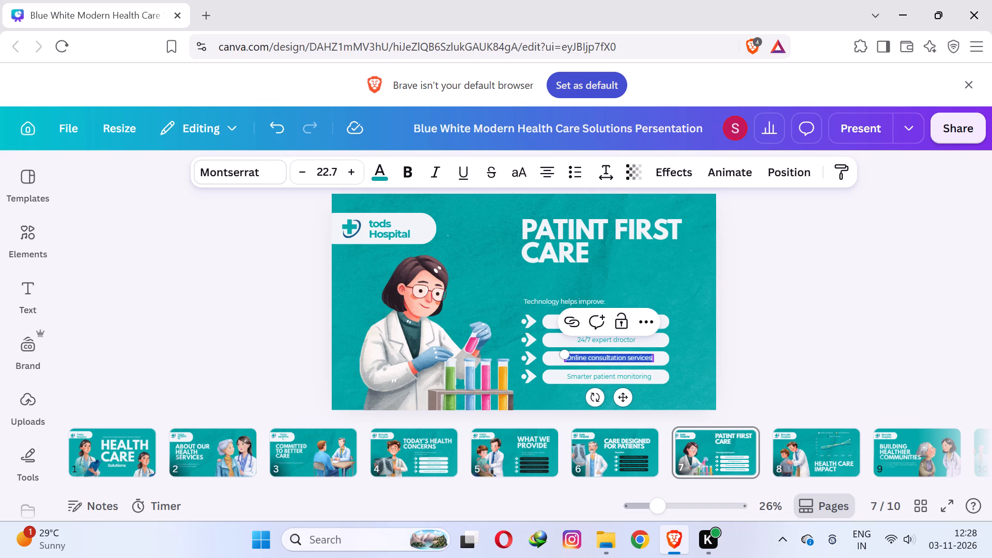
type("efficent appoitment")
left_click(891, 350)
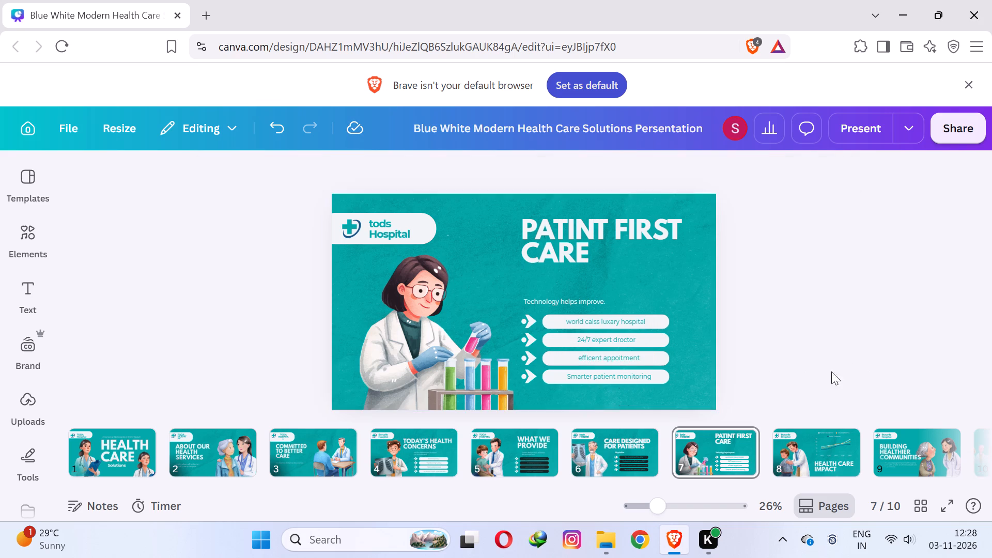
Replace slide 7's "Smarter patient monitoring" label text with "our plans".
left_click(633, 370)
left_click(628, 375)
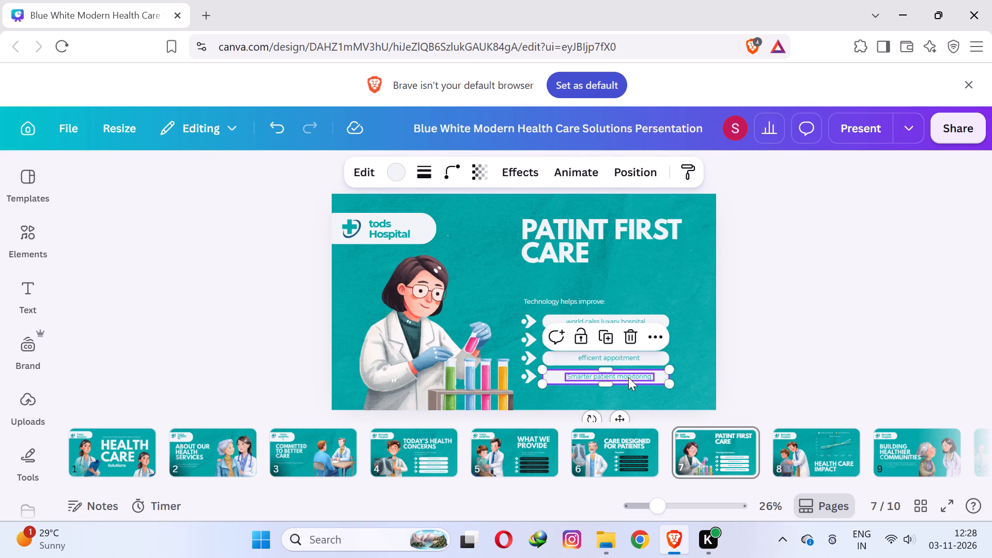
double_click(628, 377)
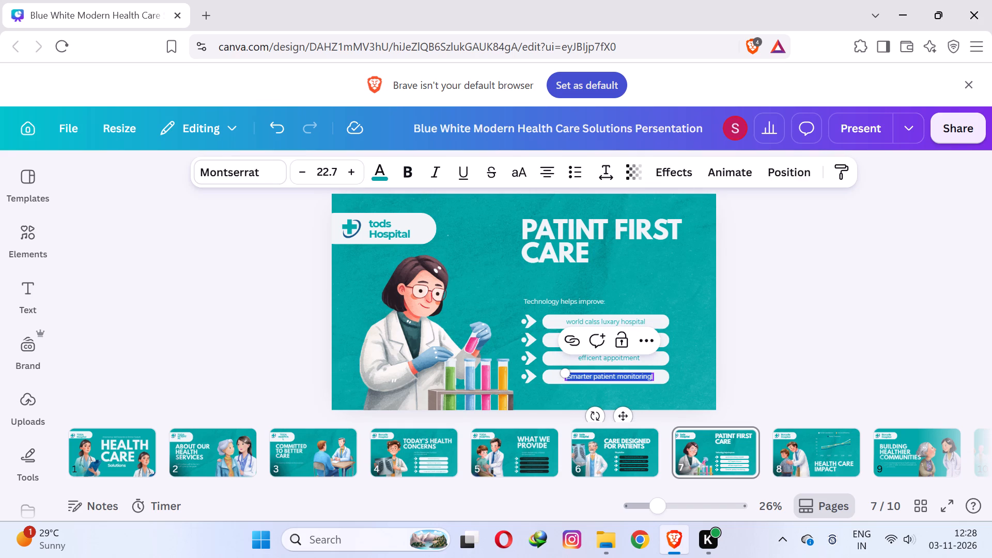
type("our pk")
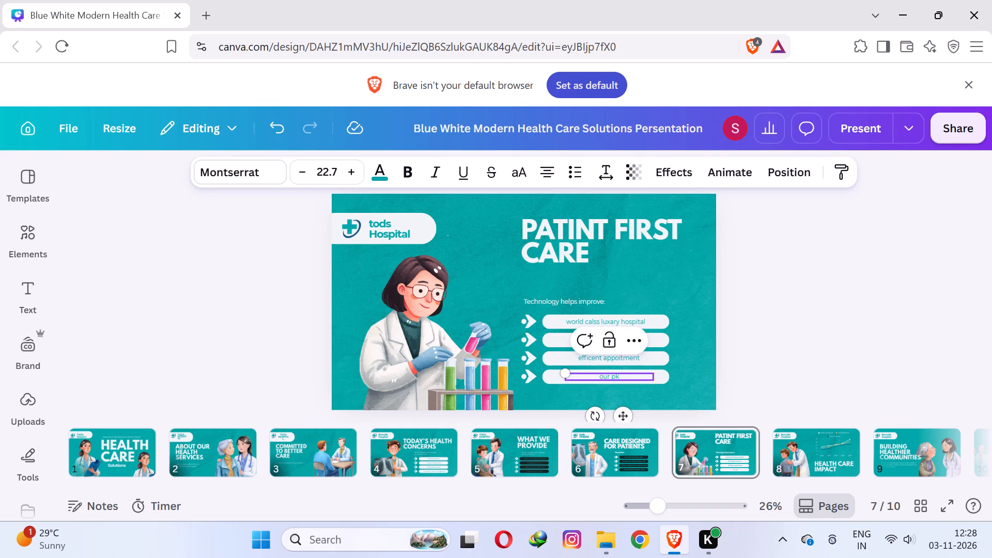
key("BackSpace")
type("lans")
left_click(926, 339)
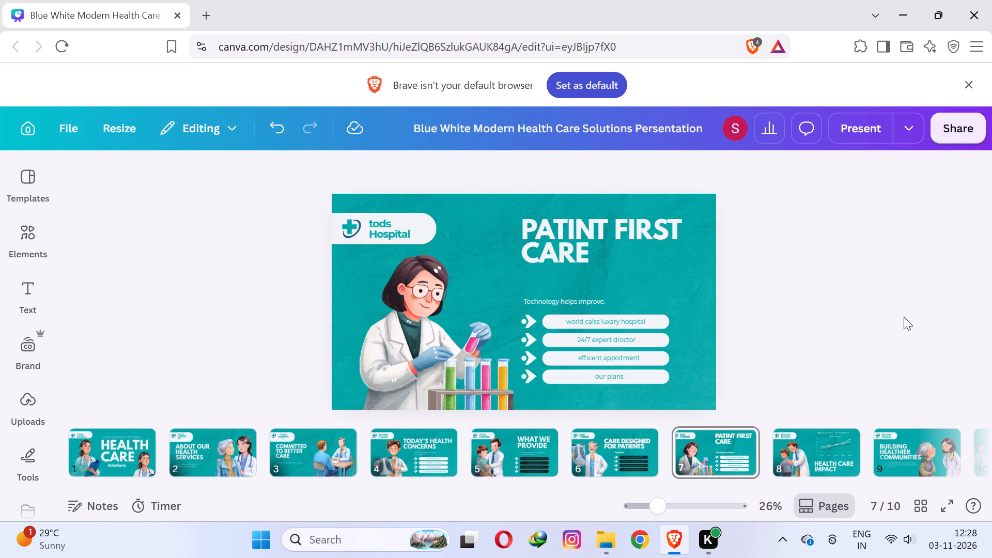
Apply the Ripple photo animation to slide 7's illustration of the doctor with test tubes.
left_click(427, 320)
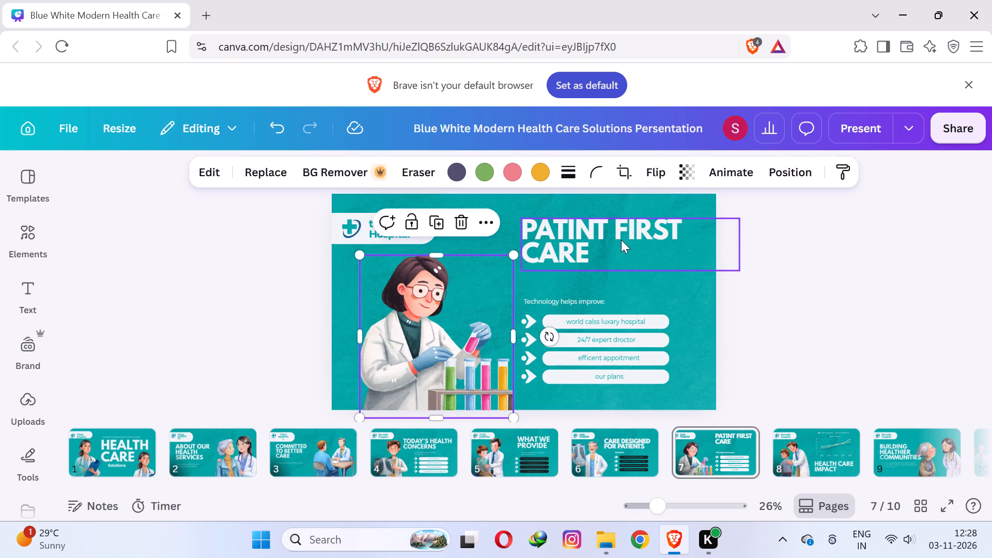
left_click(715, 175)
scroll(237, 364, "down", 4)
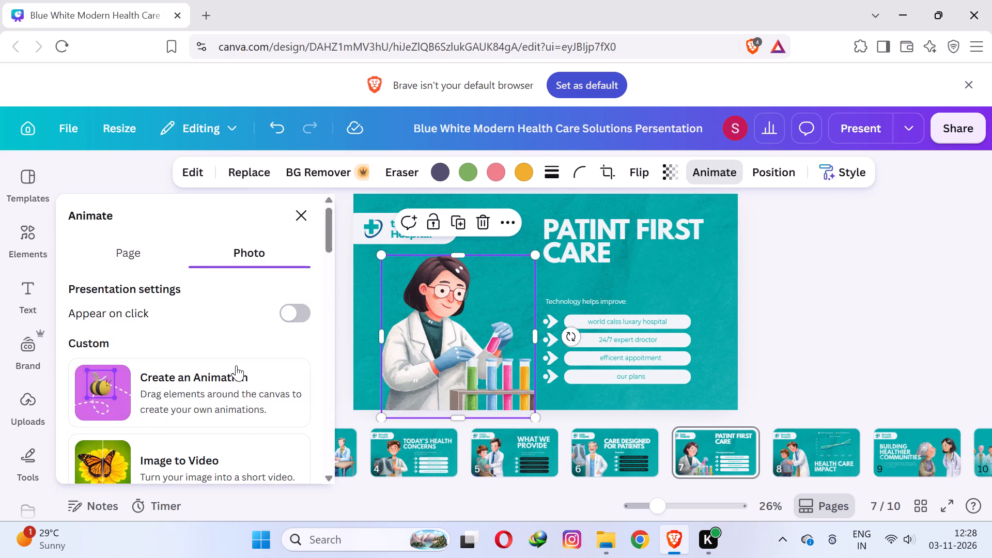
left_click(210, 359)
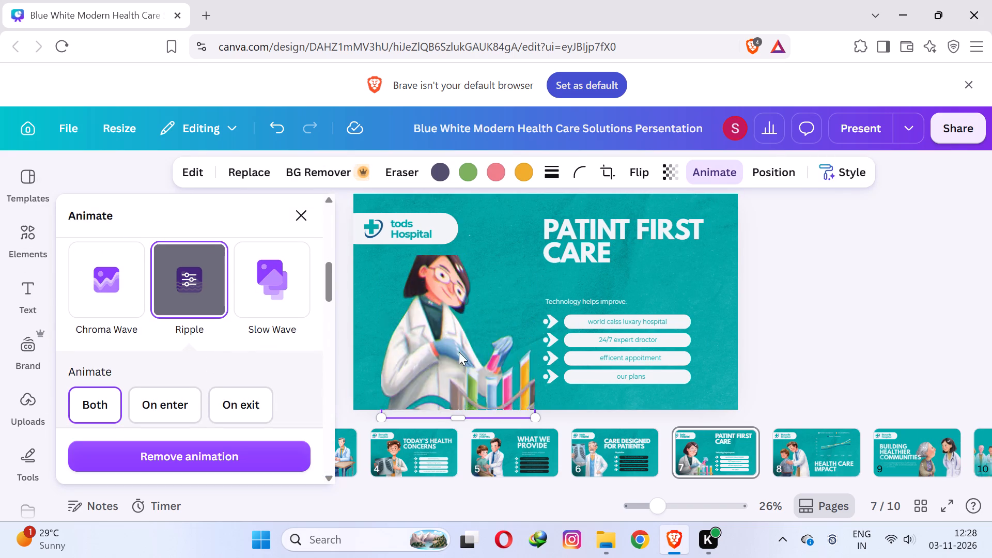
left_click(928, 268)
Replace "Borcelle" with "toda" in slide 8's hospital name badge, keeping "Hospital" on the second line.
left_click(794, 436)
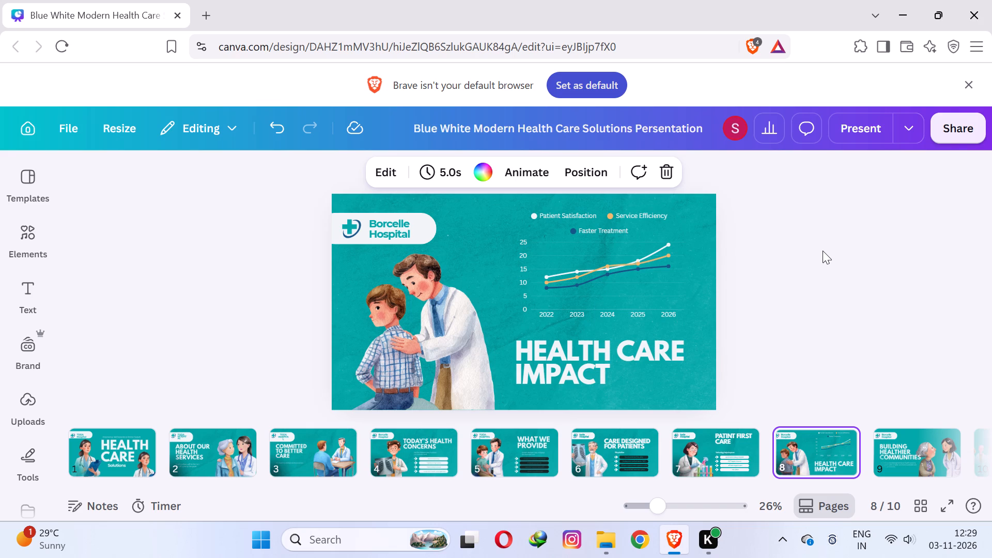
triple_click(387, 222)
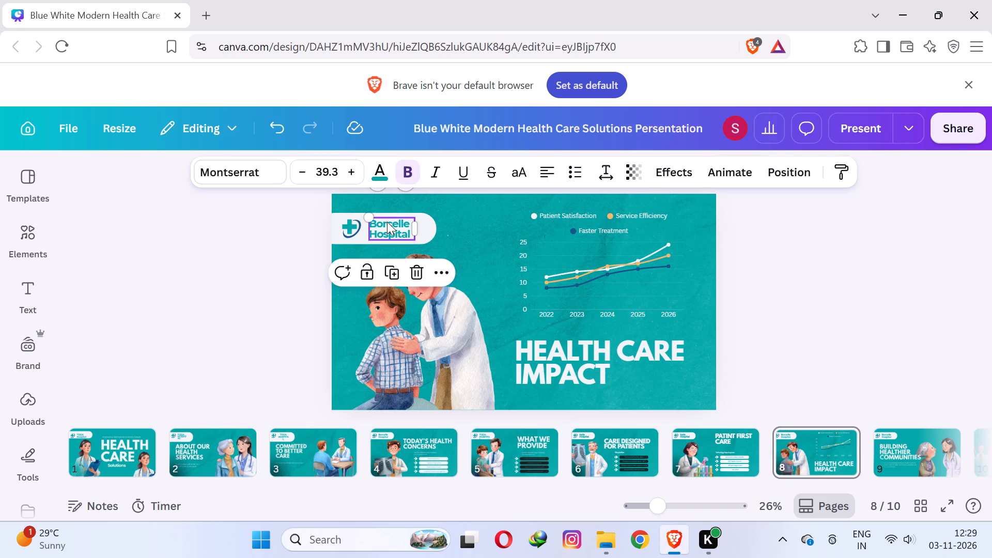
left_click_drag(407, 222, 381, 220)
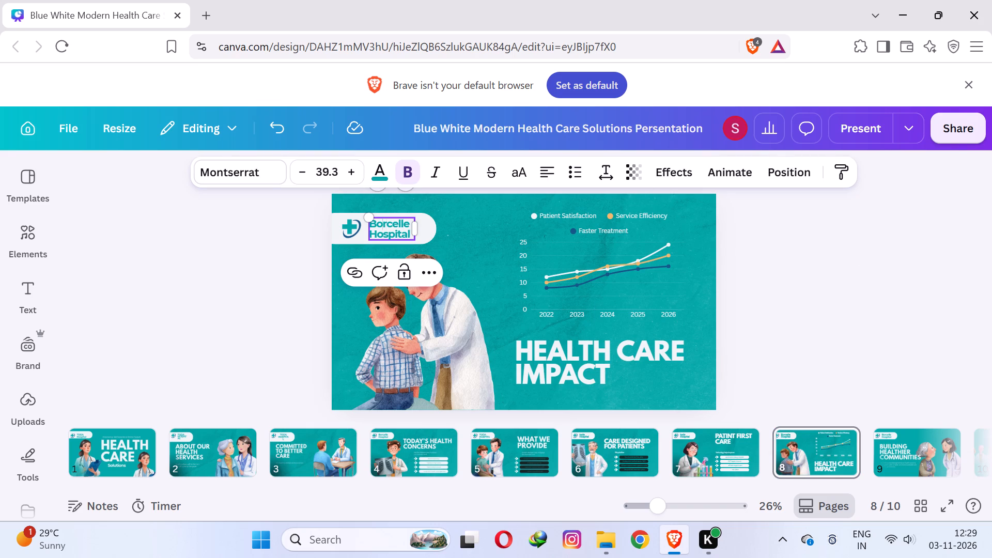
left_click_drag(381, 220, 376, 220)
left_click_drag(406, 222, 368, 222)
type("toda")
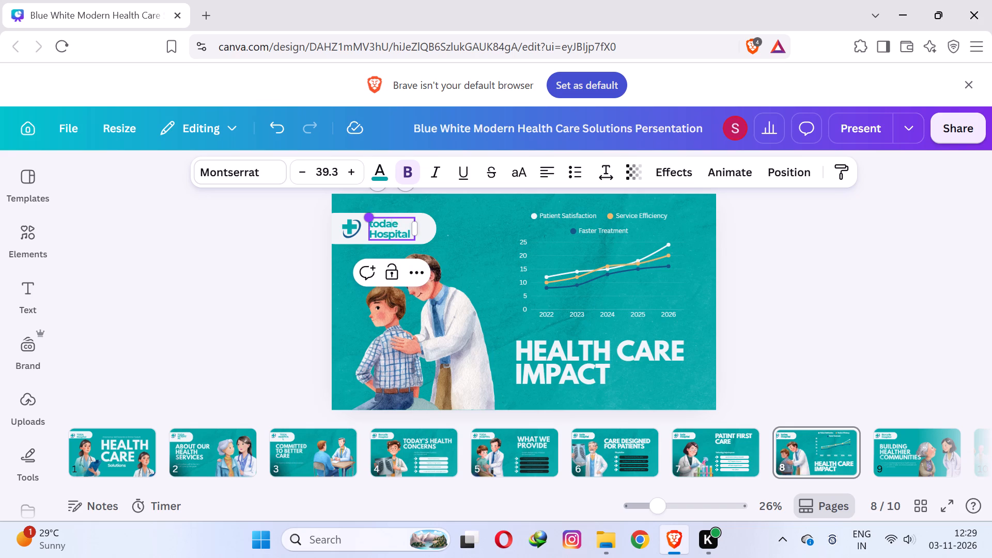
key("Right")
key("BackSpace")
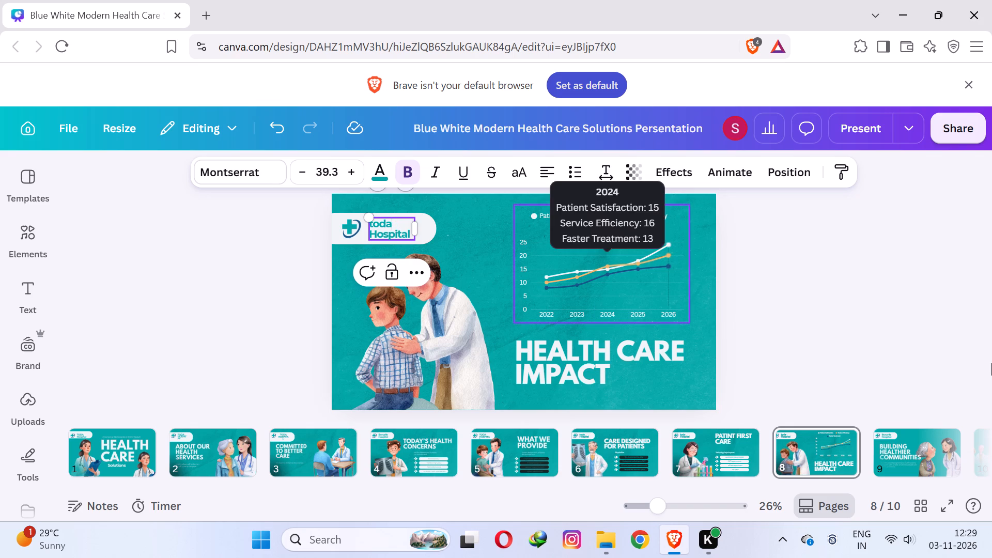
left_click(991, 371)
left_click(851, 312)
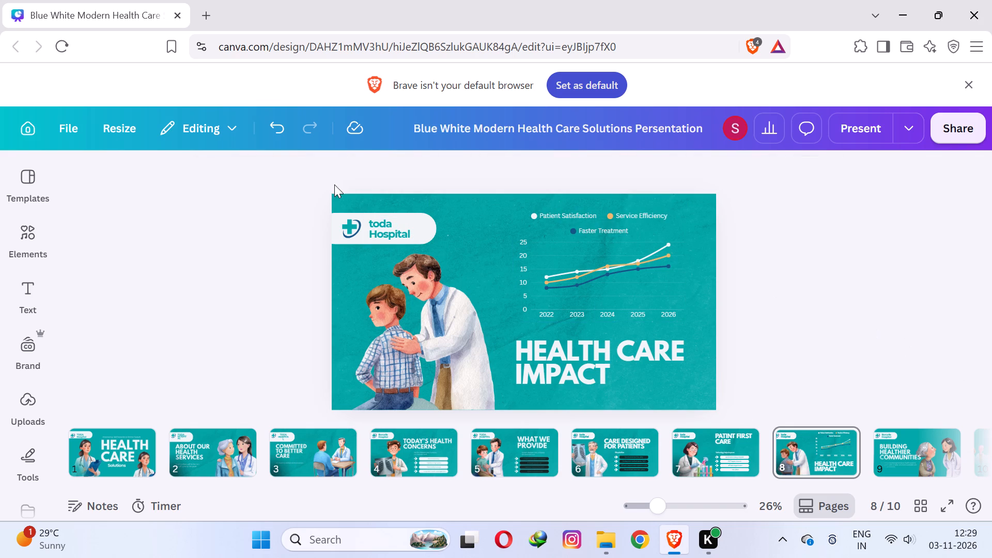
Change the text of slide 8's hospital name badge to all uppercase.
left_click(367, 226)
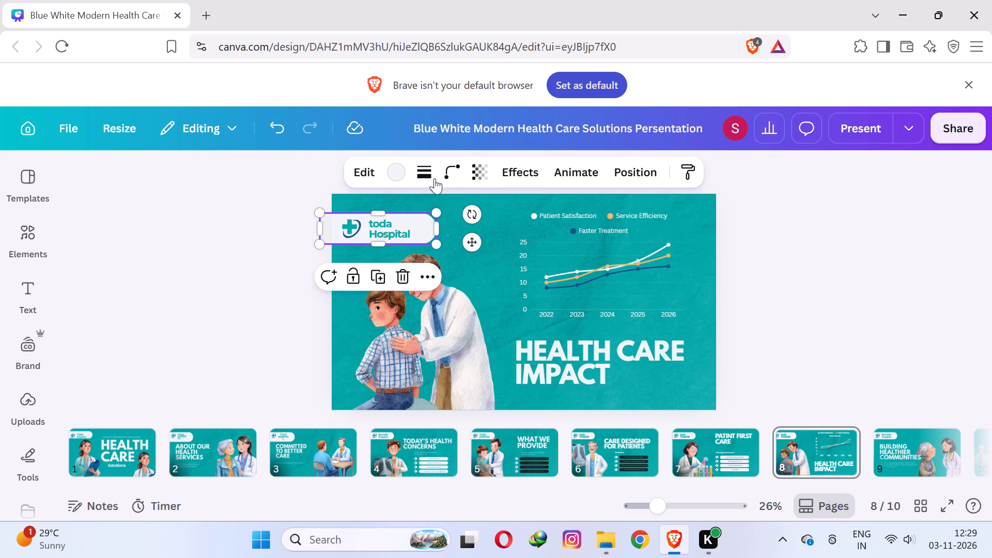
left_click(991, 287)
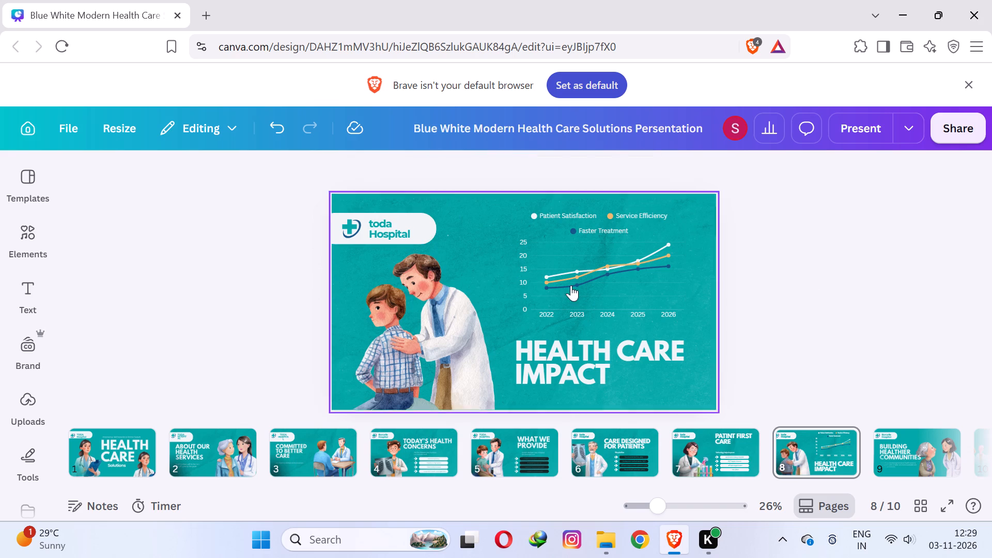
left_click(392, 235)
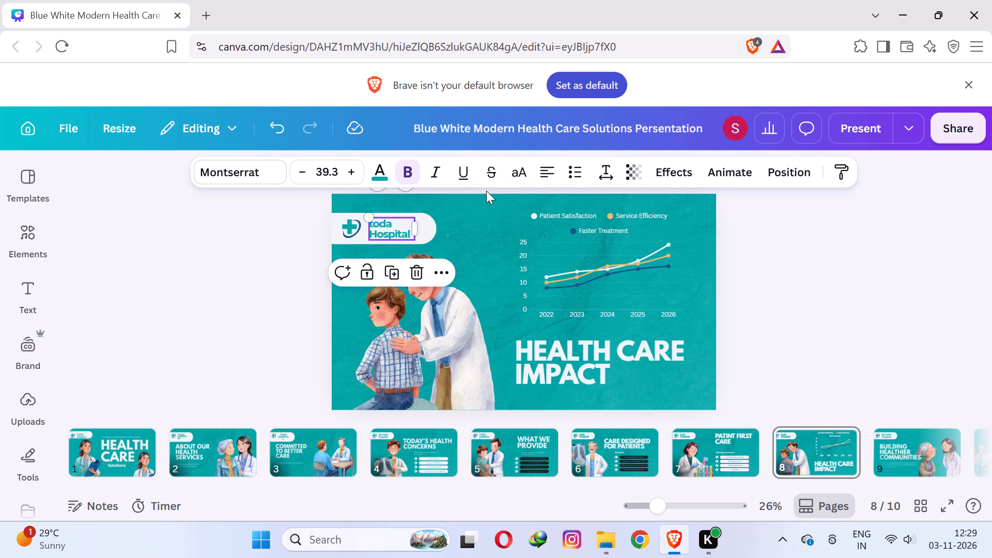
left_click(529, 169)
left_click(817, 254)
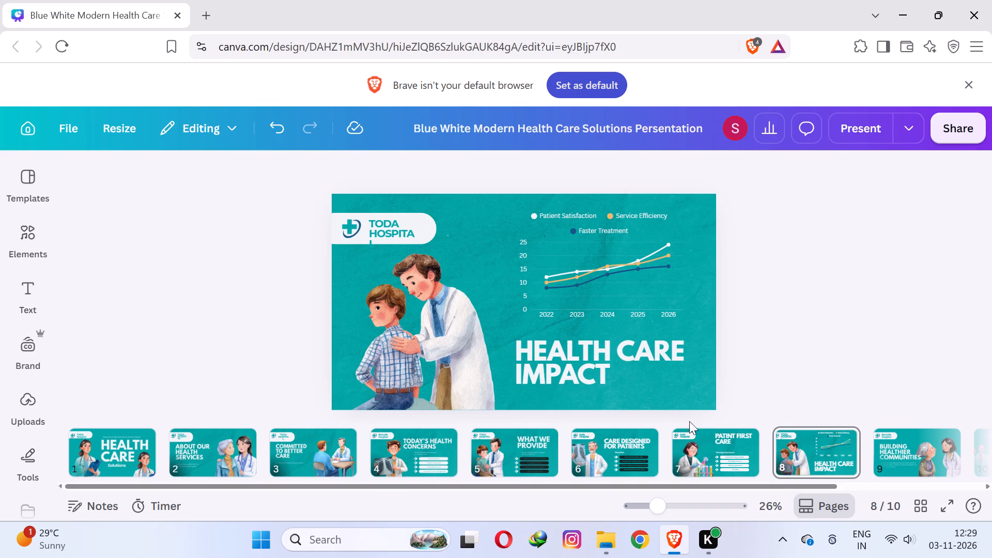
Replace slide 8's "Health Care Impact" heading with "our perfomance".
double_click(581, 359)
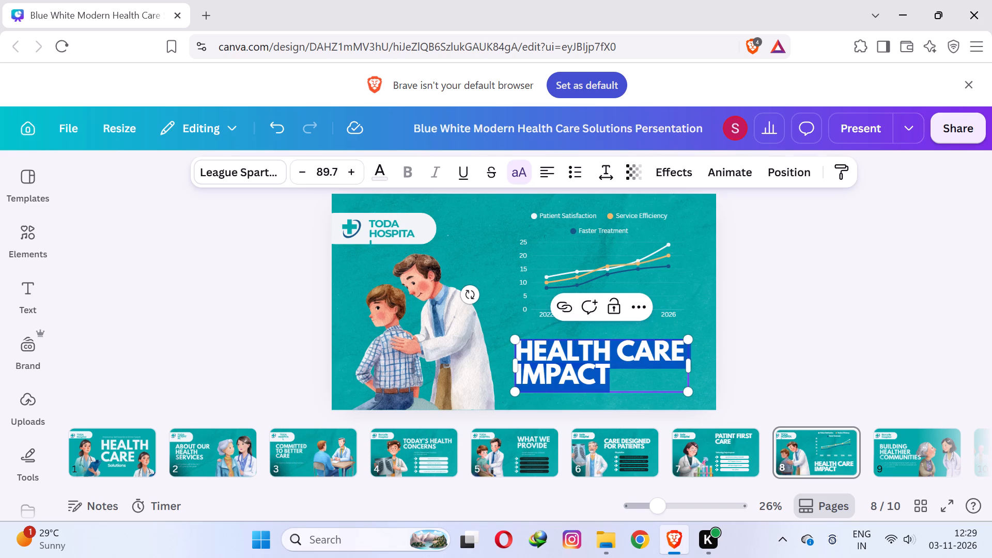
type("our perfomance")
left_click(816, 304)
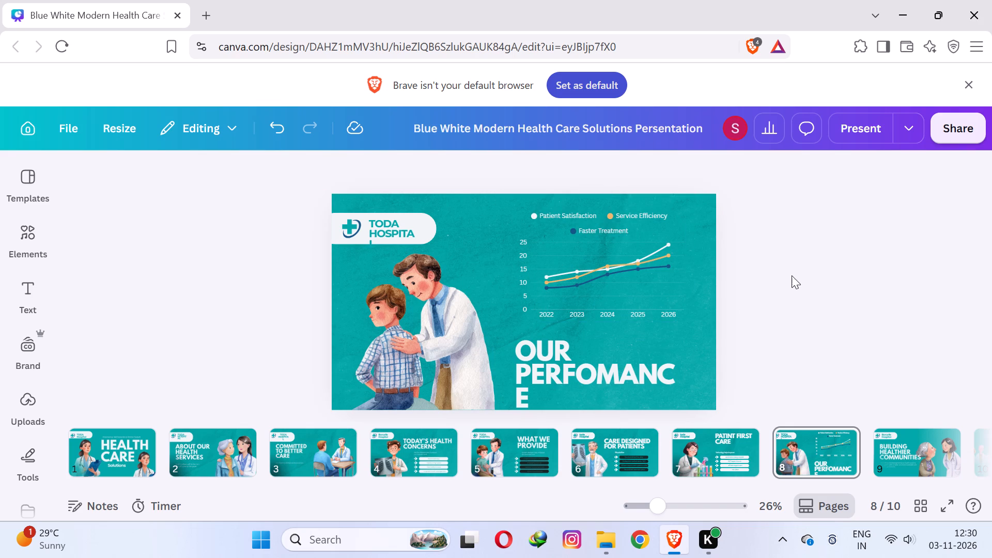
Apply the Slow Wave photo animation to slide 8's illustration of the doctor and boy.
left_click(448, 314)
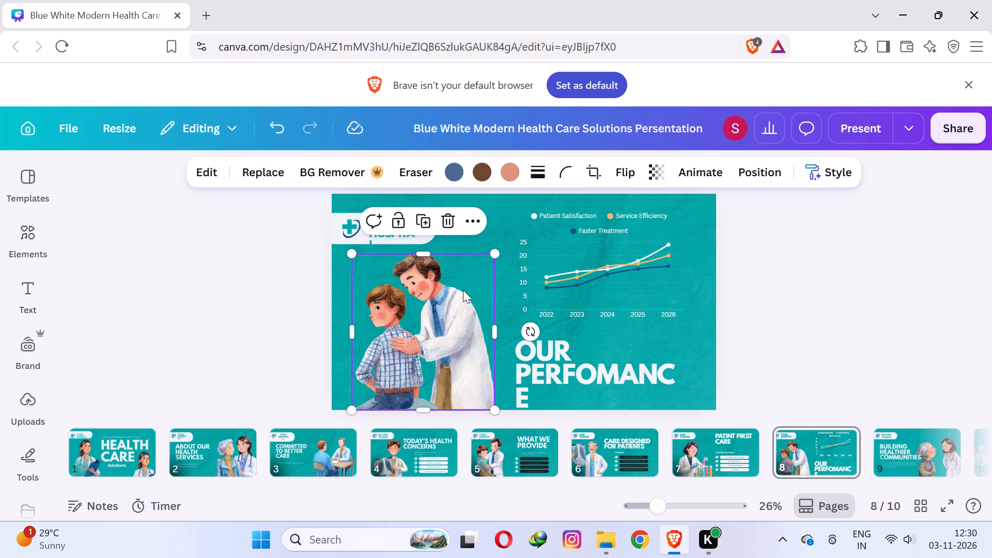
left_click(690, 177)
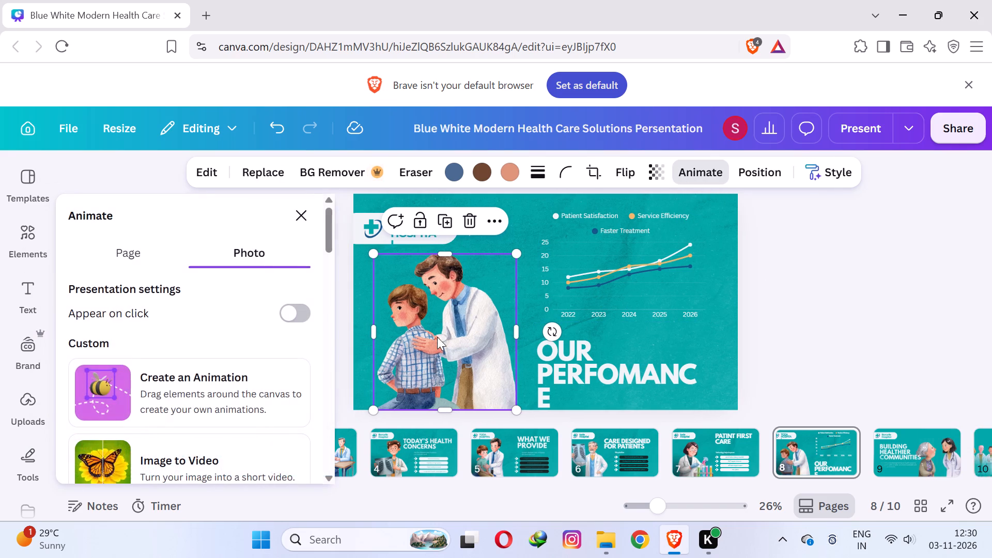
scroll(242, 376, "down", 3)
left_click(262, 426)
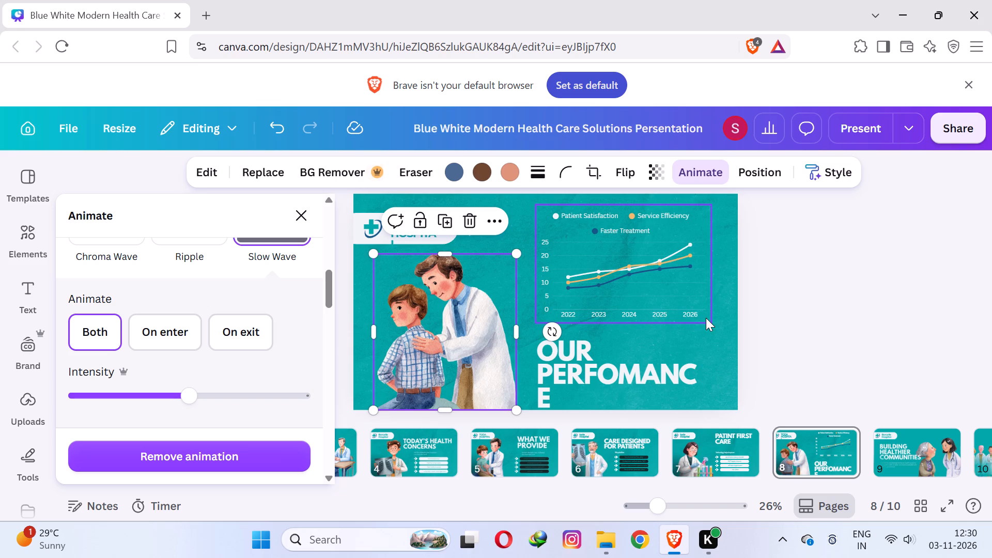
Replace slide 9's "Building Healthier Communities" heading with "our expert droctor".
left_click(888, 447)
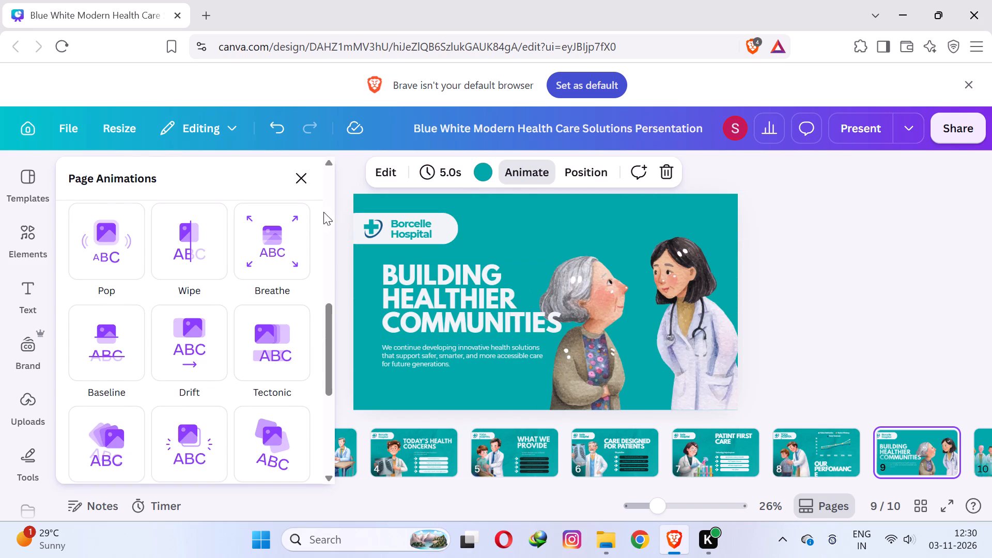
left_click(302, 174)
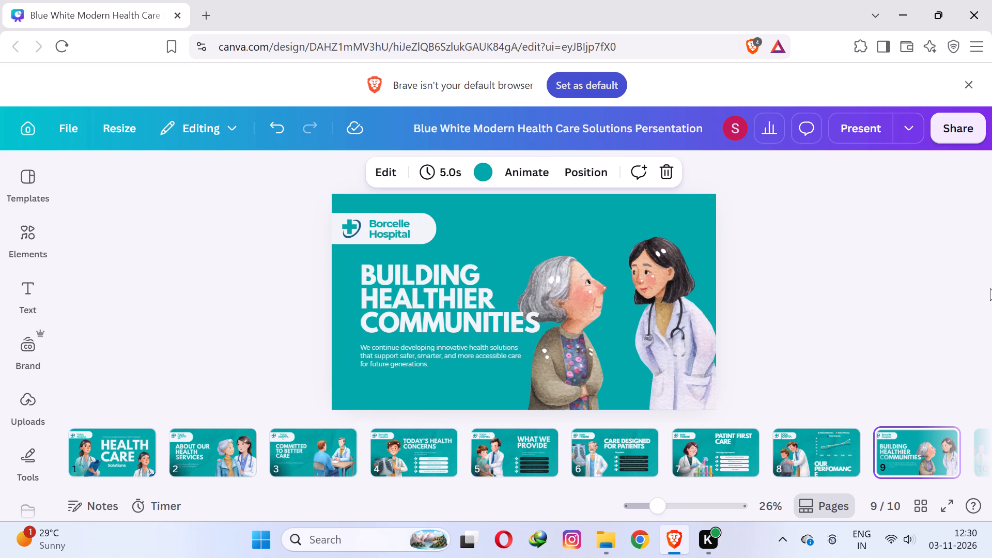
double_click(368, 300)
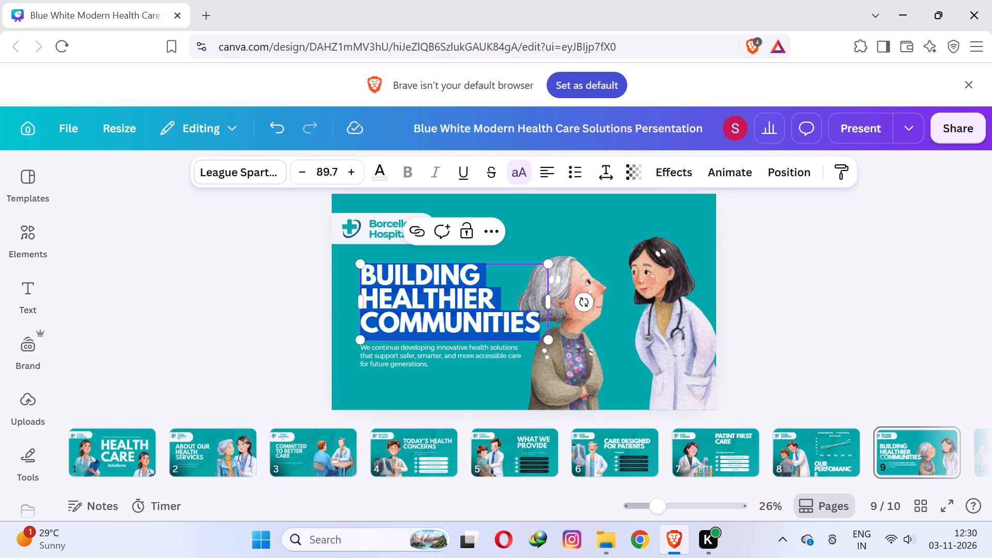
type("our")
key("space")
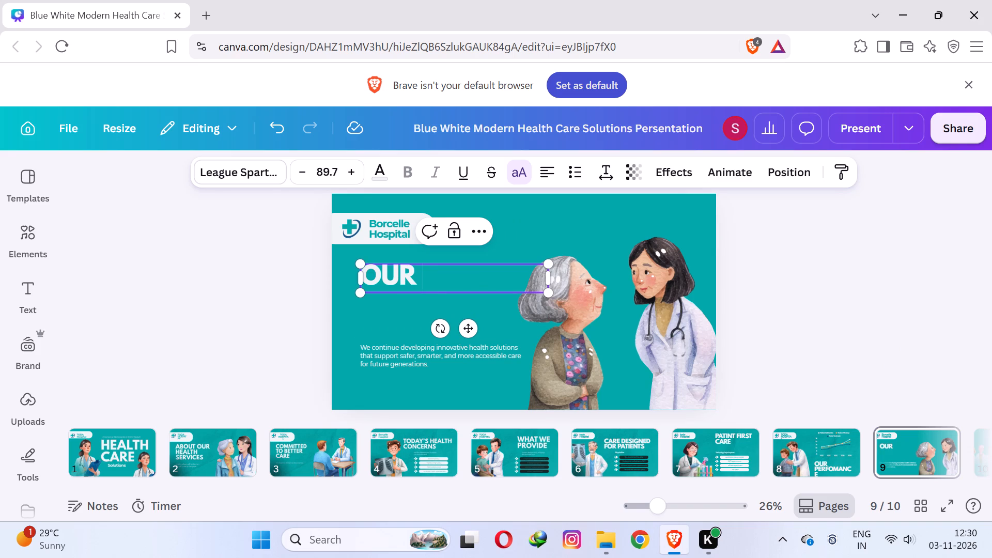
type("expert")
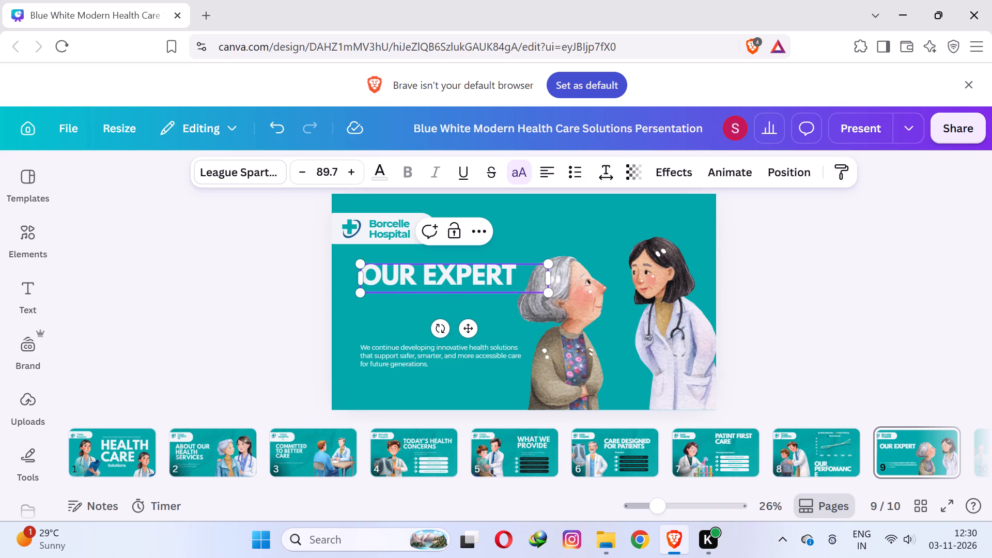
key("space")
type("drocy")
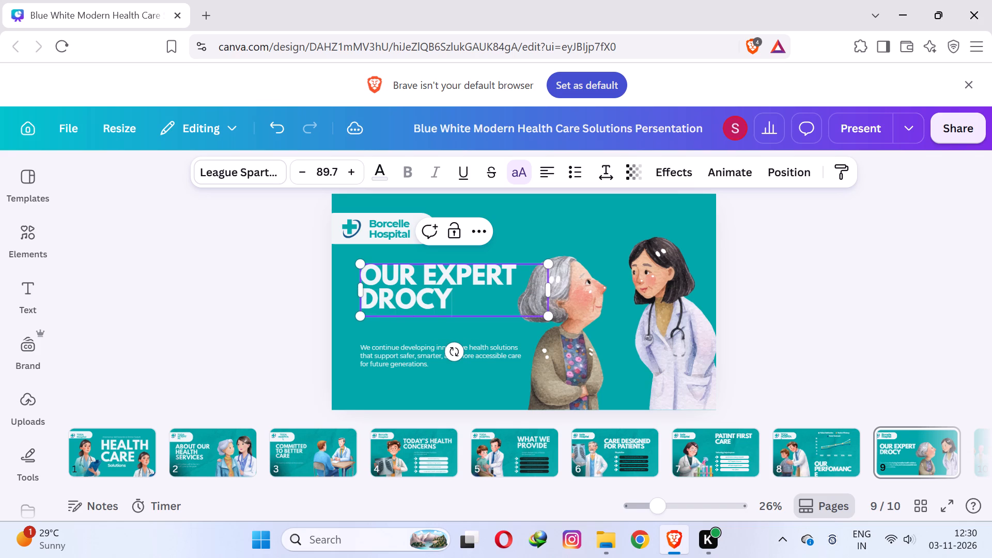
key("BackSpace")
type("tor")
left_click(873, 296)
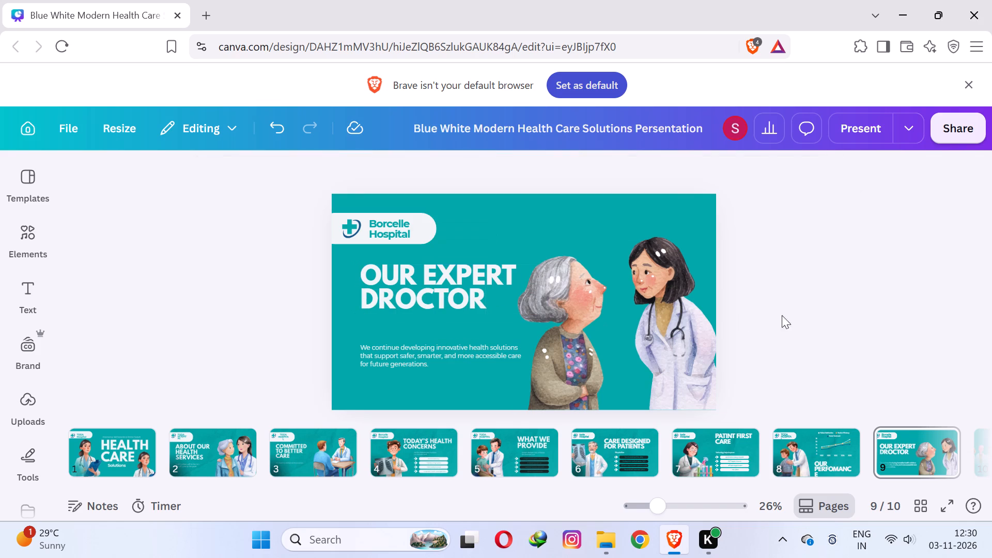
Move slide 9's heading slightly down and to the left, closer to the slide's left edge.
left_click_drag(411, 285, 404, 290)
left_click(859, 261)
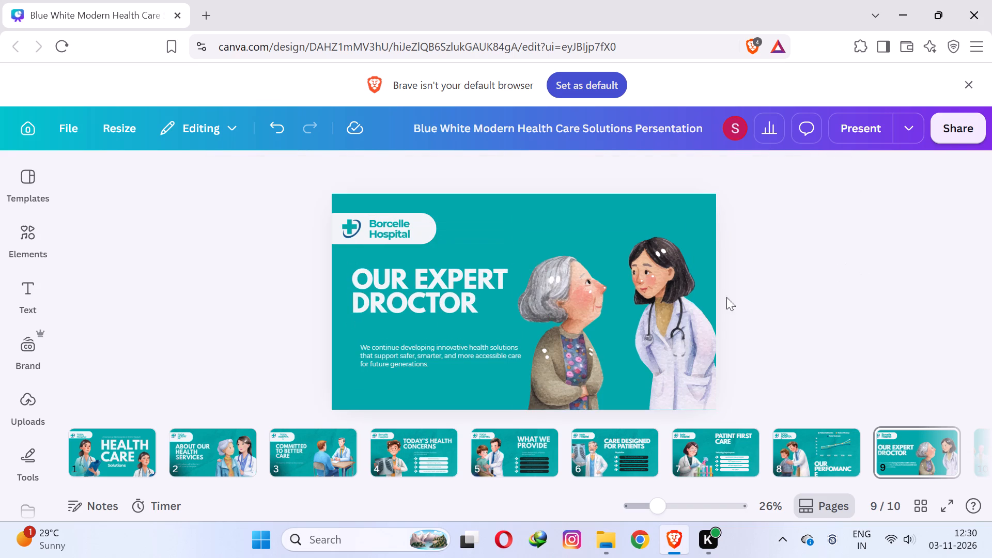
Replace the paragraph below slide 9's heading with "high qualifed profession droctor team take treatment".
triple_click(457, 352)
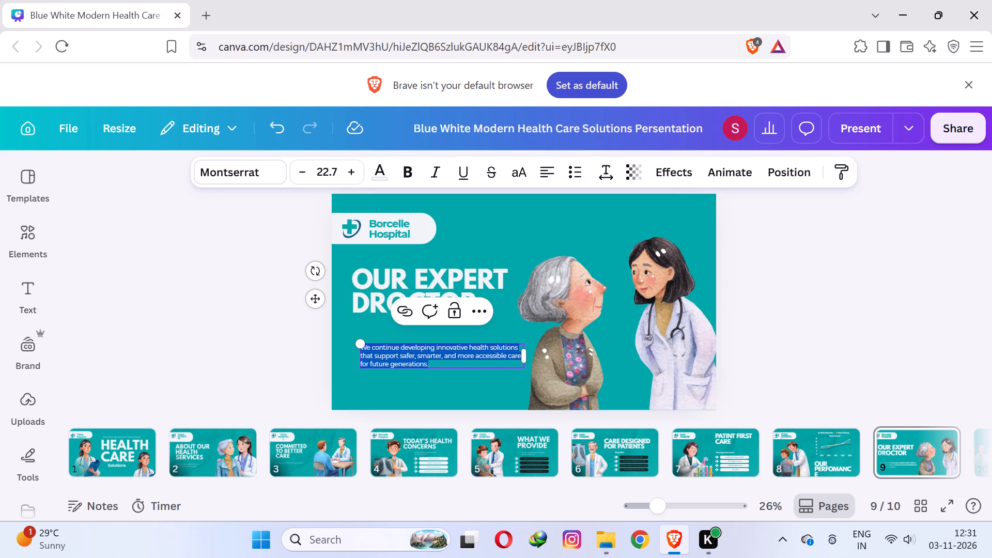
type("high")
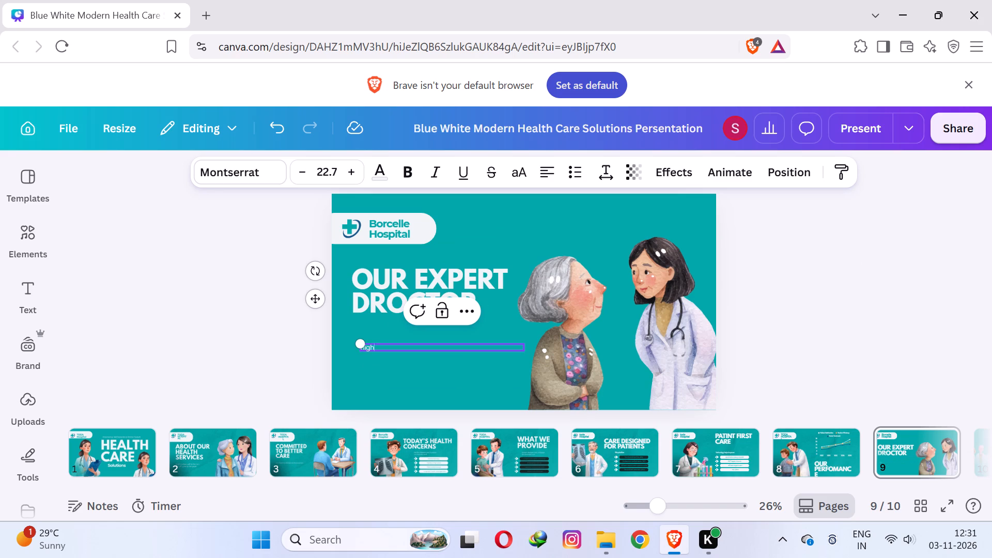
key("space")
key("q")
type("ualifed profession droct")
type("or team take te")
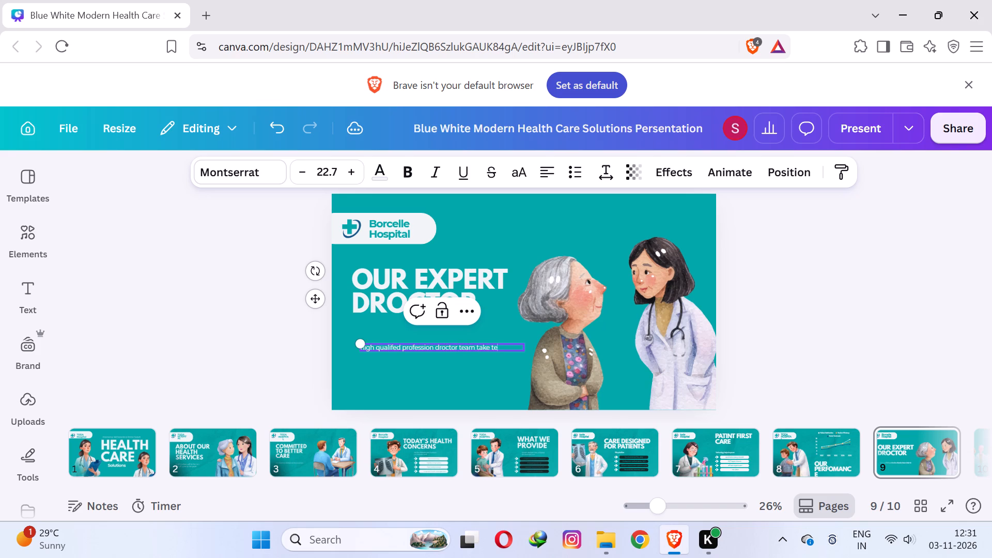
key("BackSpace")
type("reatment")
left_click(967, 305)
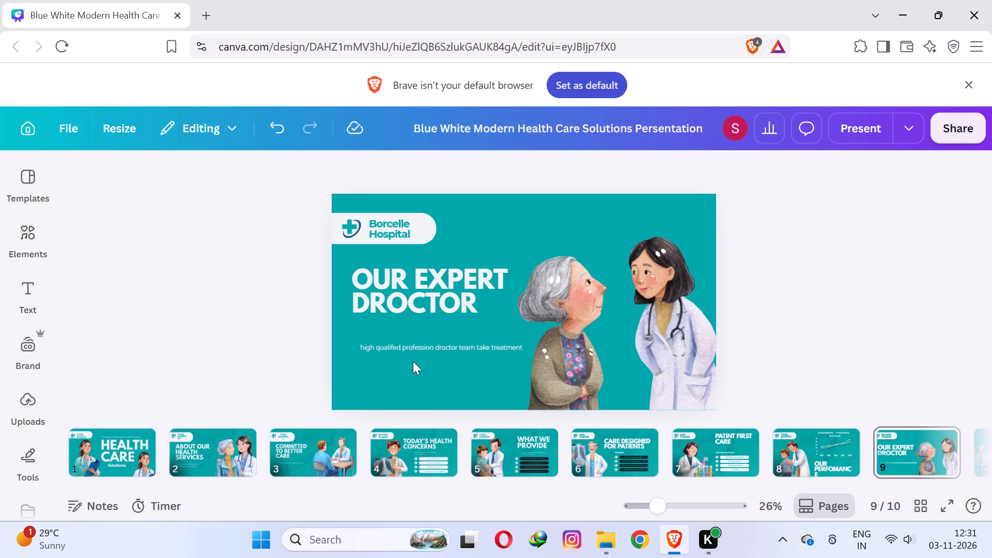
Move slide 9's body text up and left beneath the heading and enlarge its font size to about 29.
left_click_drag(418, 343, 397, 335)
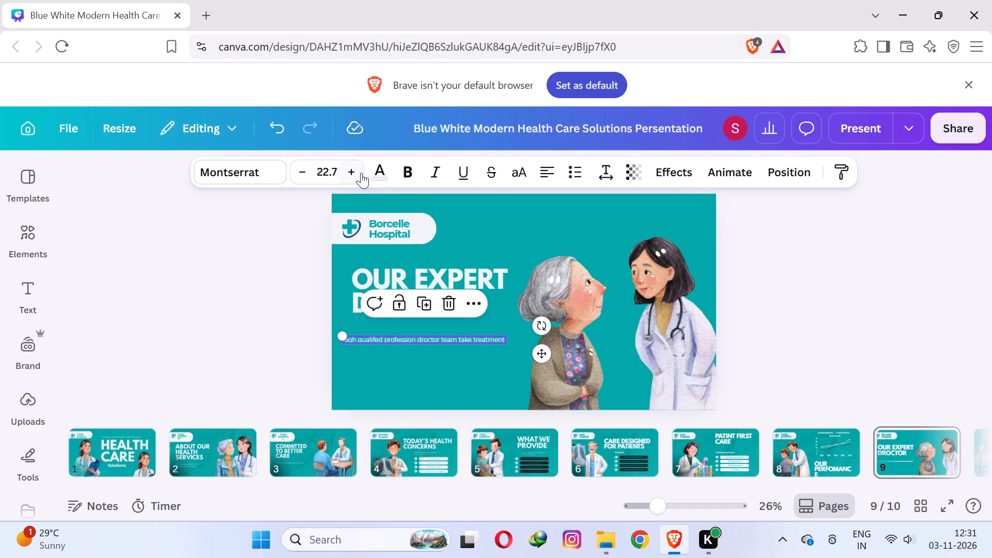
triple_click(361, 173)
left_click(361, 173)
triple_click(361, 173)
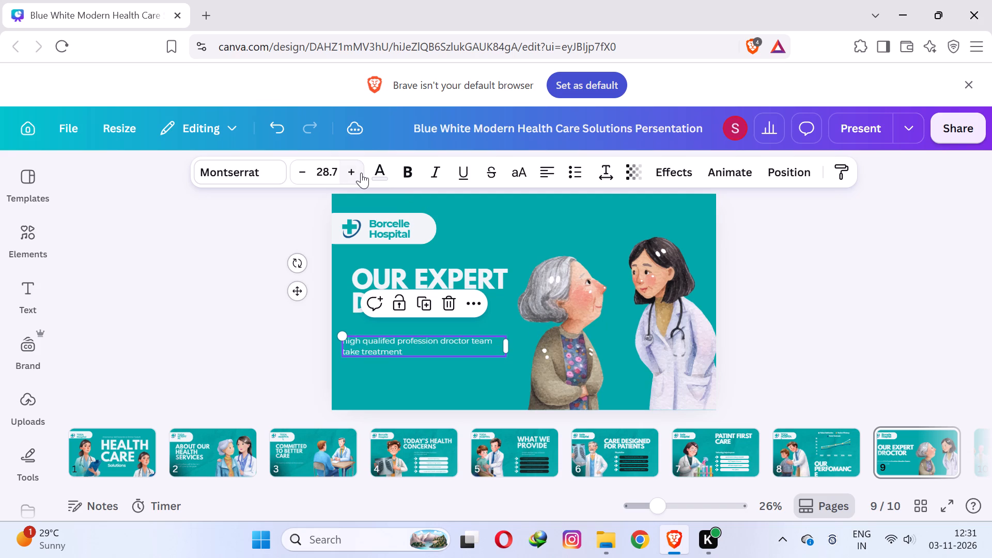
left_click(361, 173)
left_click(902, 313)
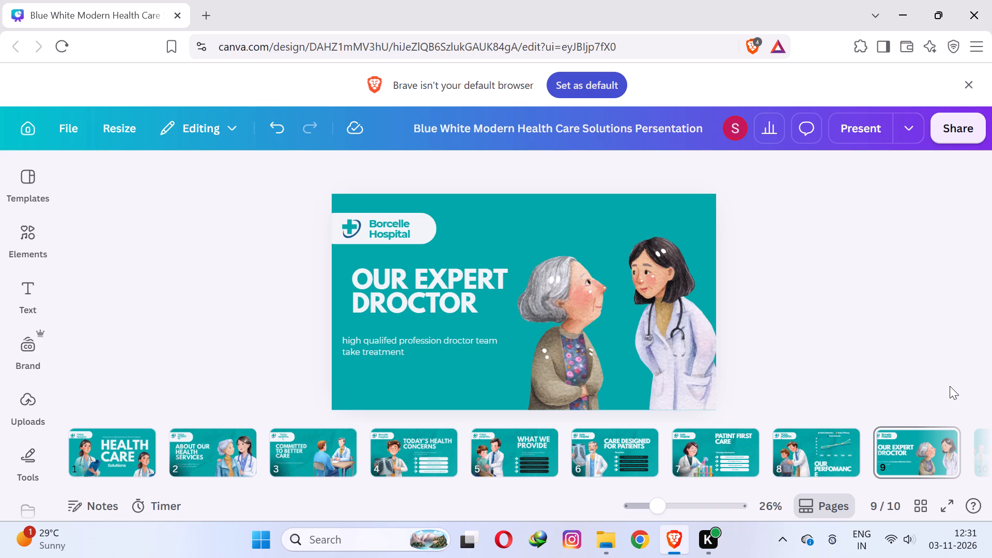
Shrink slide 9's illustration of the elderly woman and doctor slightly and lower it to the slide's bottom edge.
left_click(654, 354)
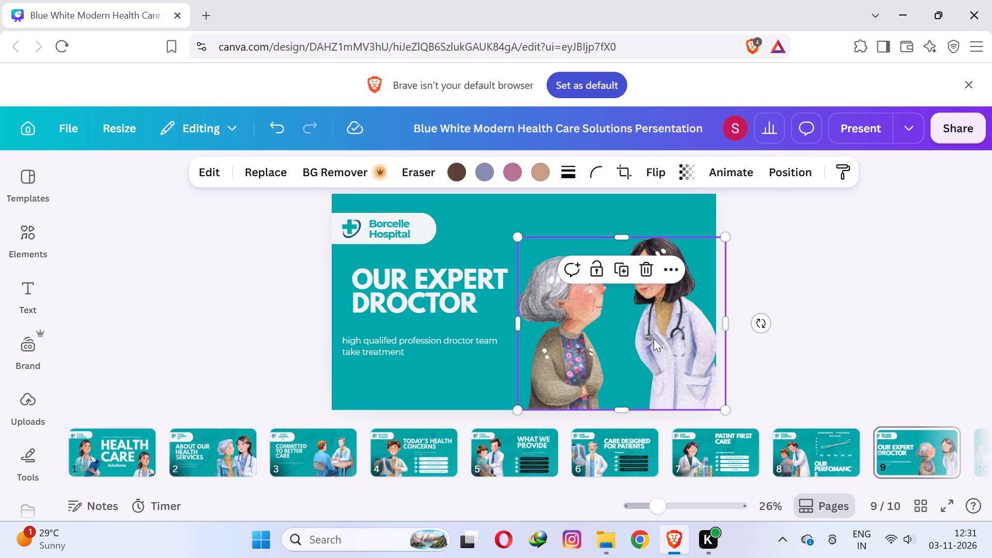
left_click_drag(726, 406, 701, 401)
left_click_drag(629, 331, 629, 351)
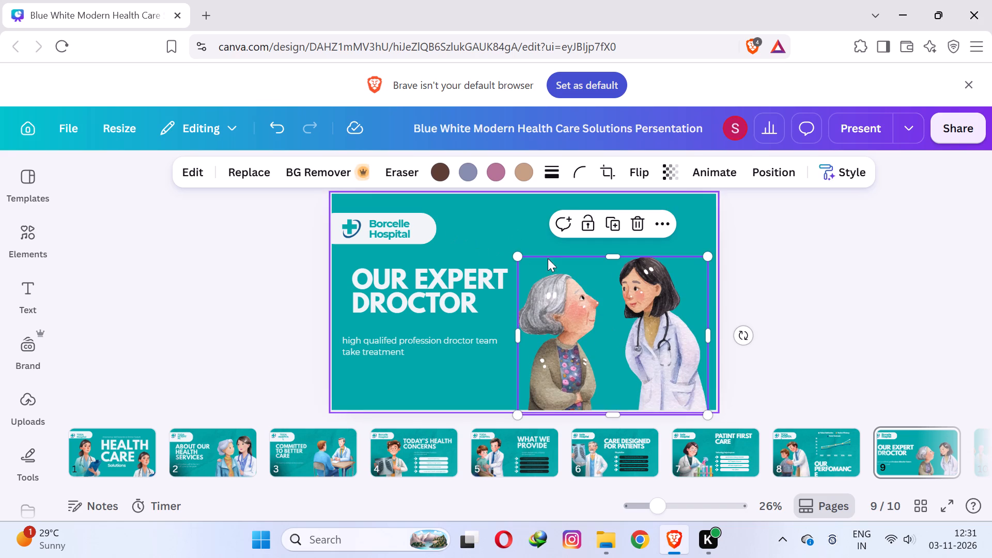
left_click(612, 305)
Apply the Digital reveal animation to slide 9's illustration of the elderly woman and doctor.
left_click(643, 283)
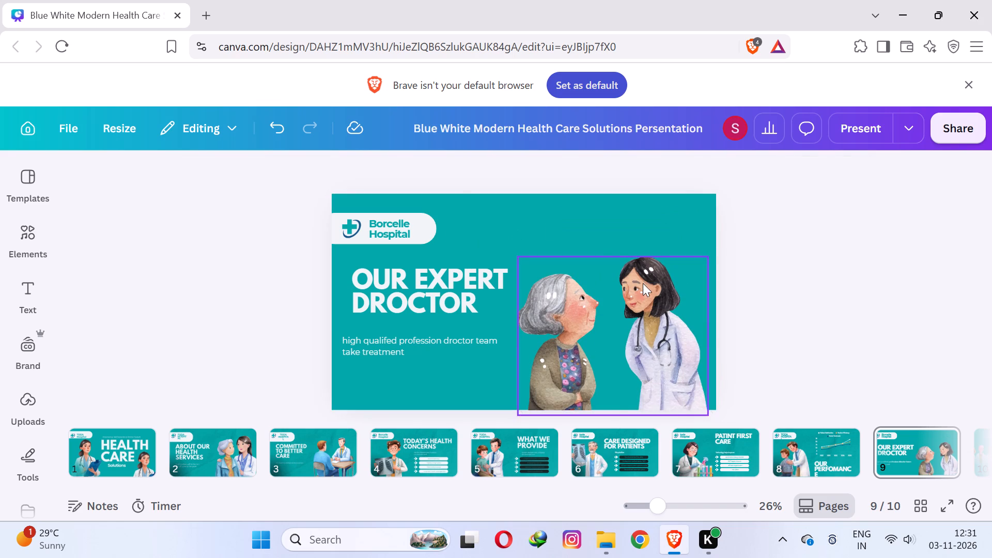
left_click(700, 171)
scroll(320, 340, "down", 3)
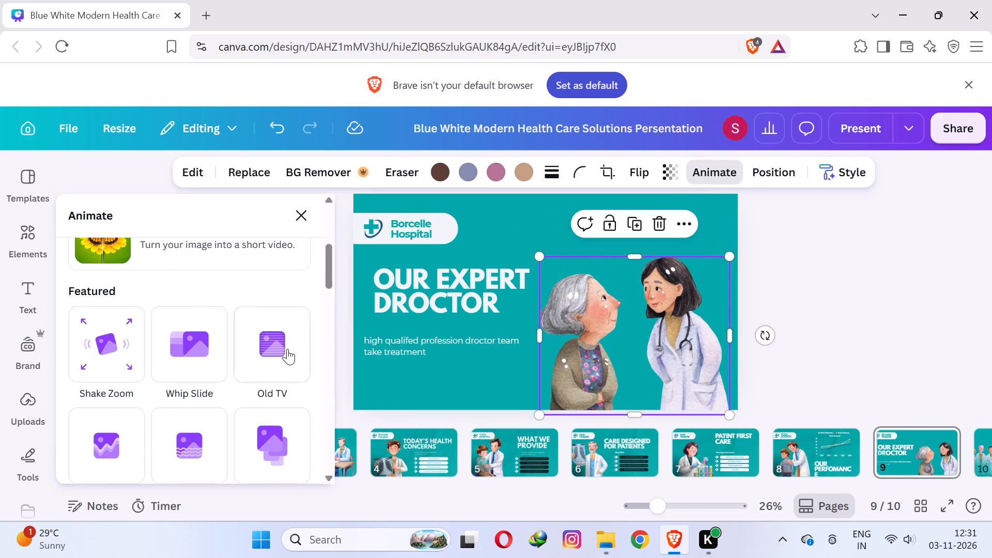
scroll(287, 349, "down", 2)
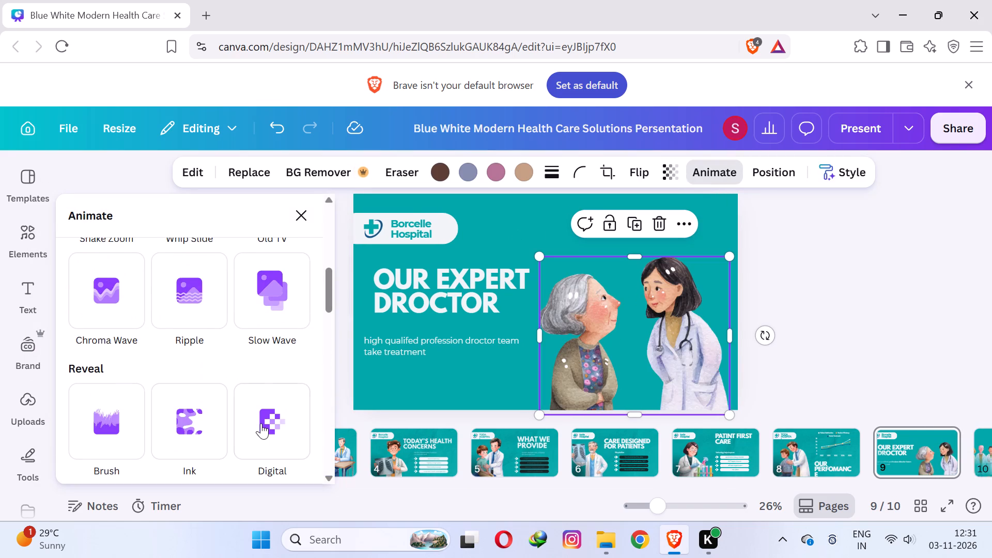
left_click(261, 423)
left_click(899, 257)
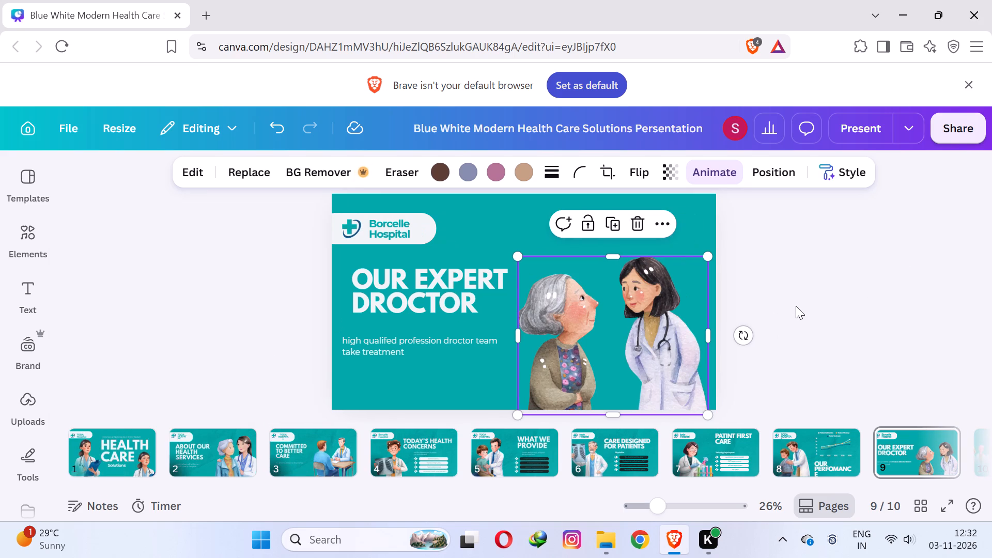
left_click(796, 306)
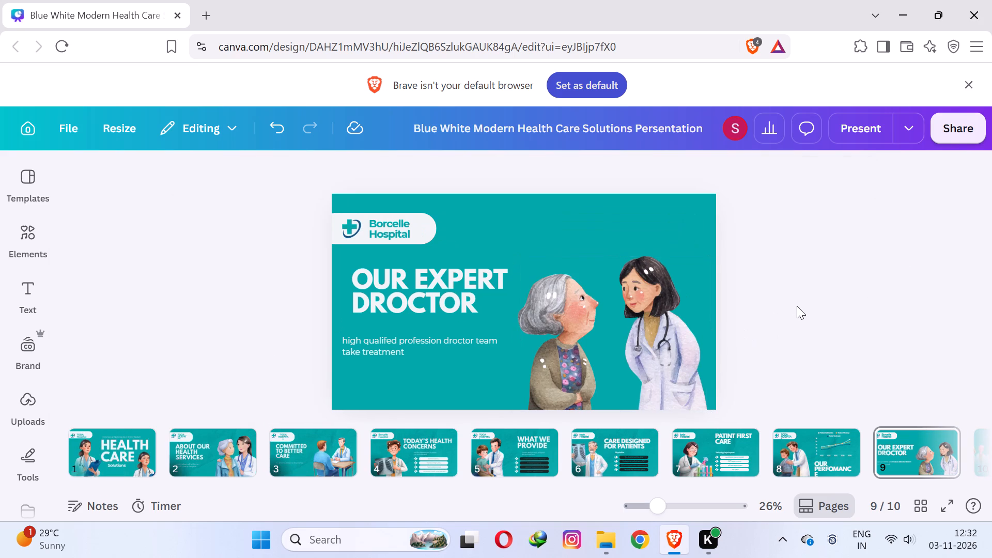
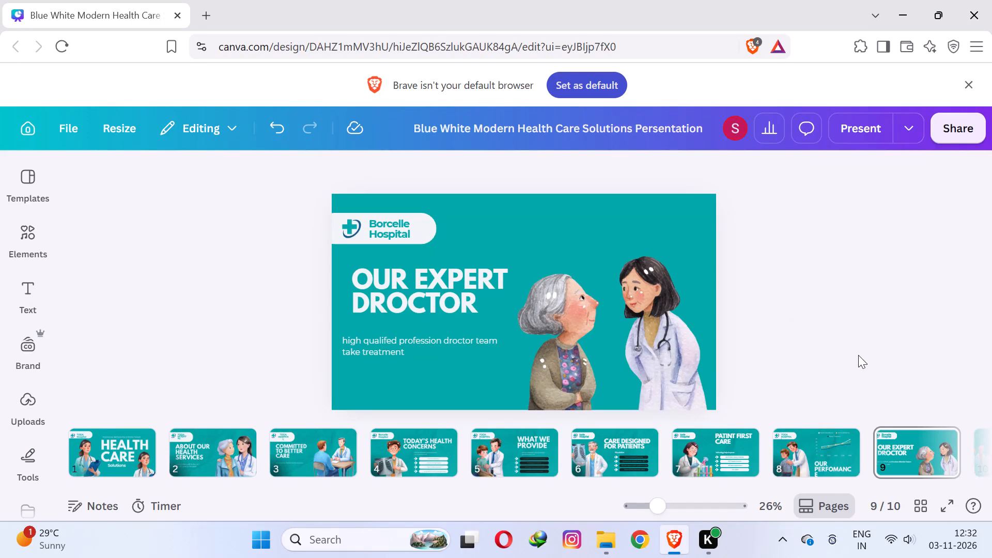
Replace "Borcelle" with "toda" in slide 9's hospital name badge.
left_click_drag(685, 483, 707, 484)
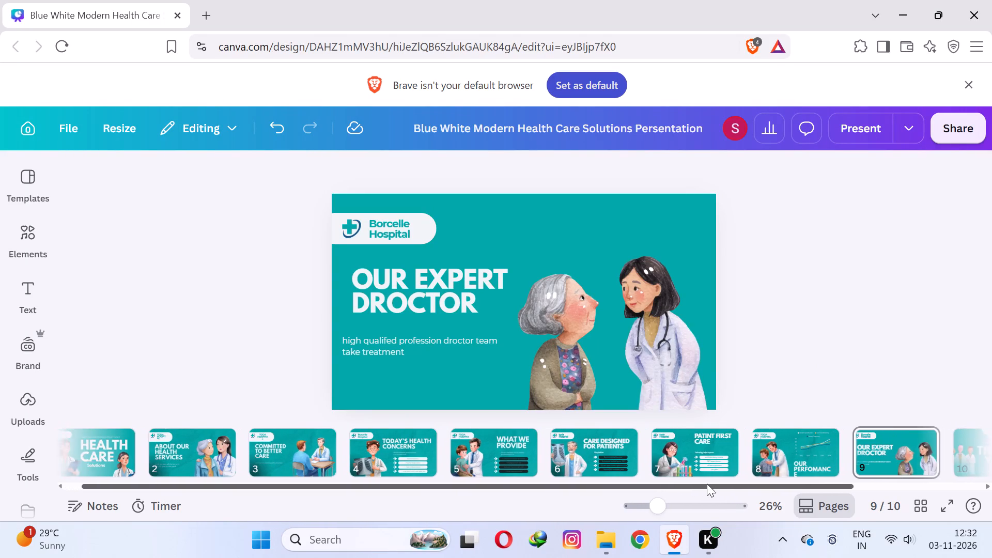
left_click_drag(707, 484, 768, 485)
left_click(907, 450)
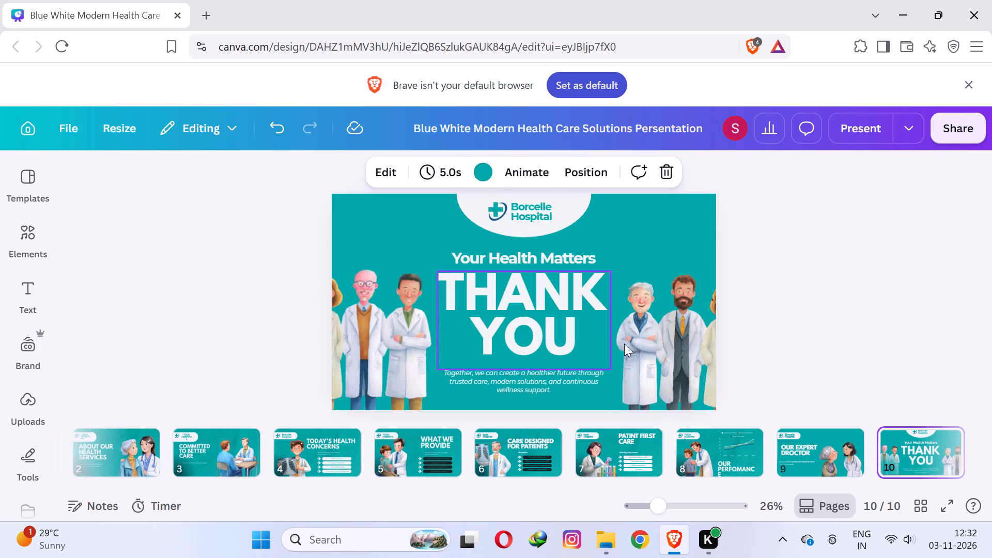
left_click(802, 447)
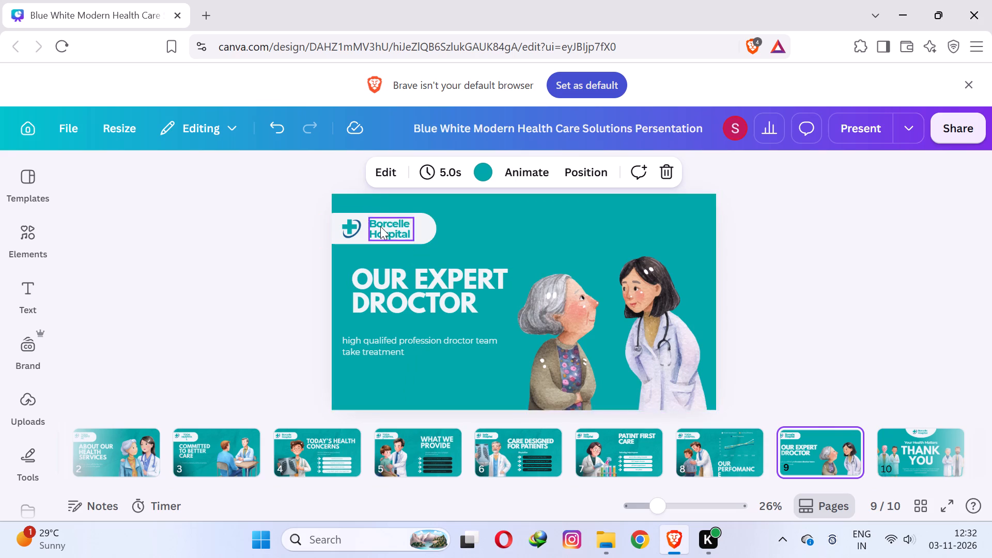
triple_click(392, 215)
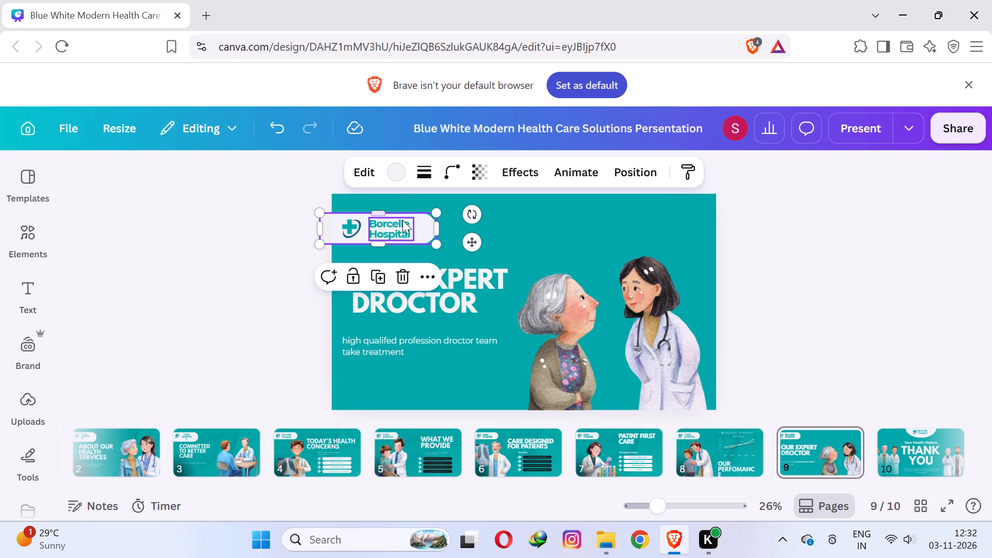
double_click(402, 220)
left_click_drag(407, 222, 373, 222)
left_click(406, 223)
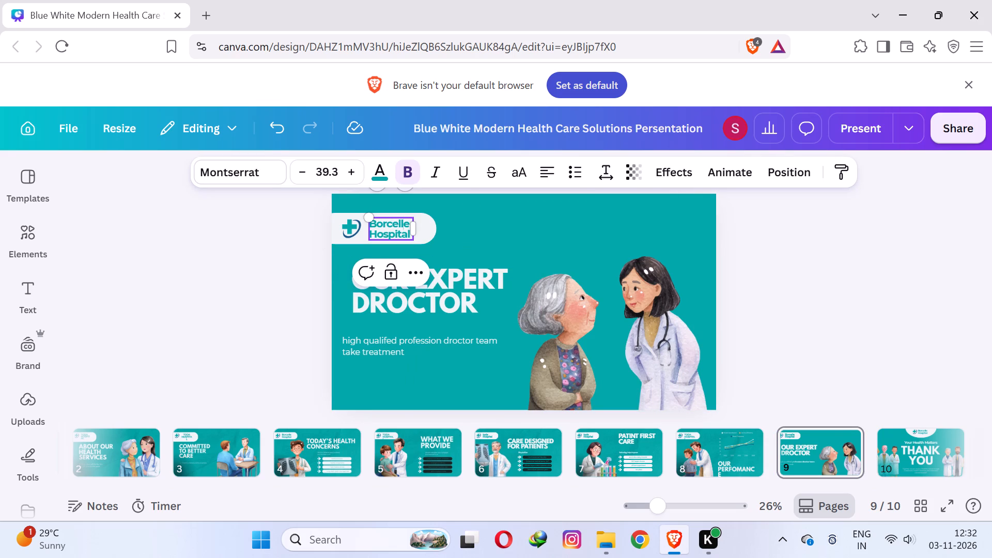
left_click_drag(411, 224, 366, 224)
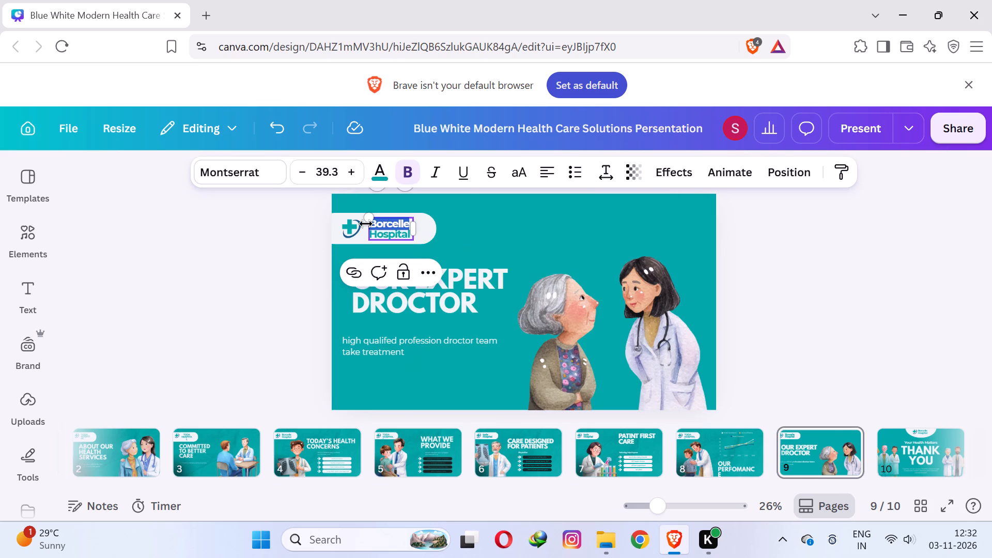
type("toda")
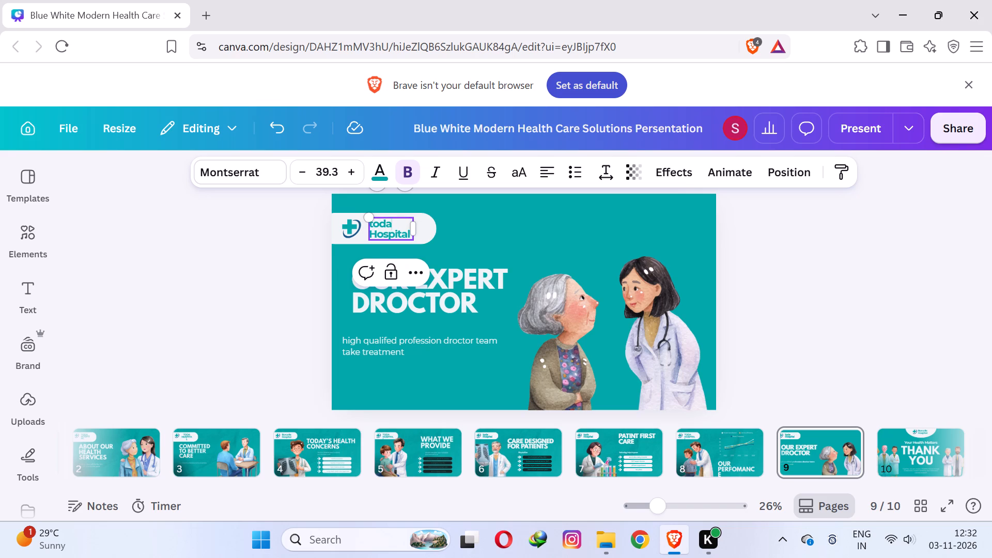
left_click(549, 238)
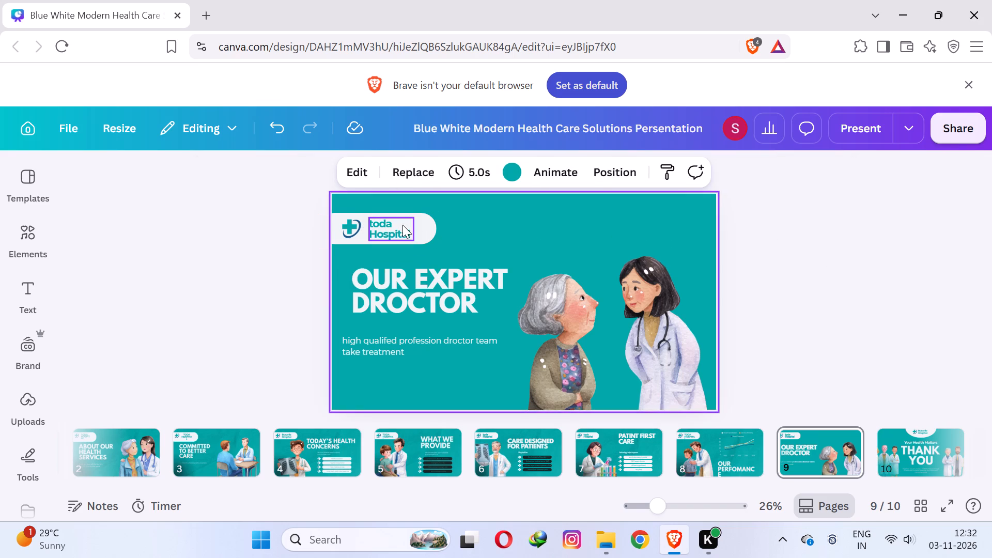
left_click(402, 225)
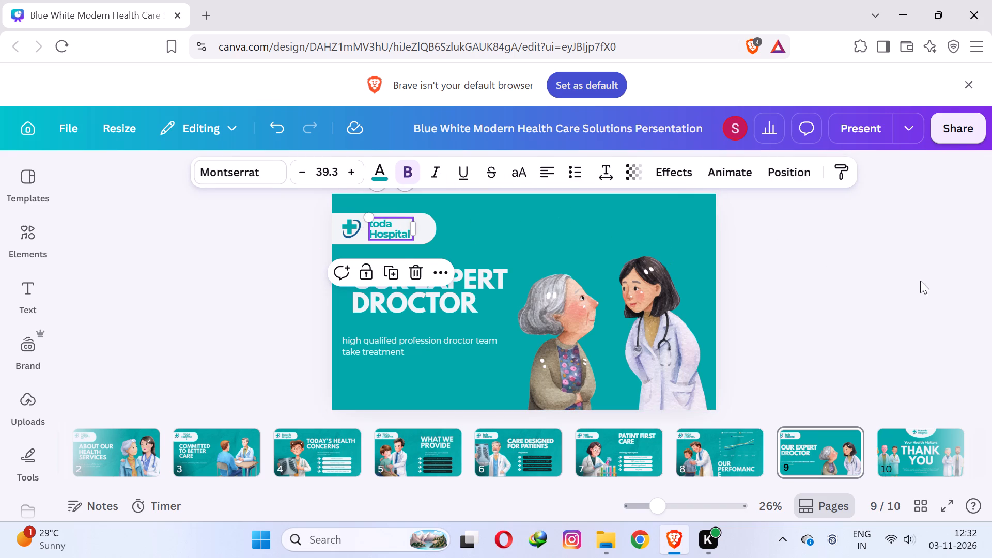
left_click(920, 281)
Append "&contact us" to the "THANK YOU" heading on slide 10.
left_click(910, 451)
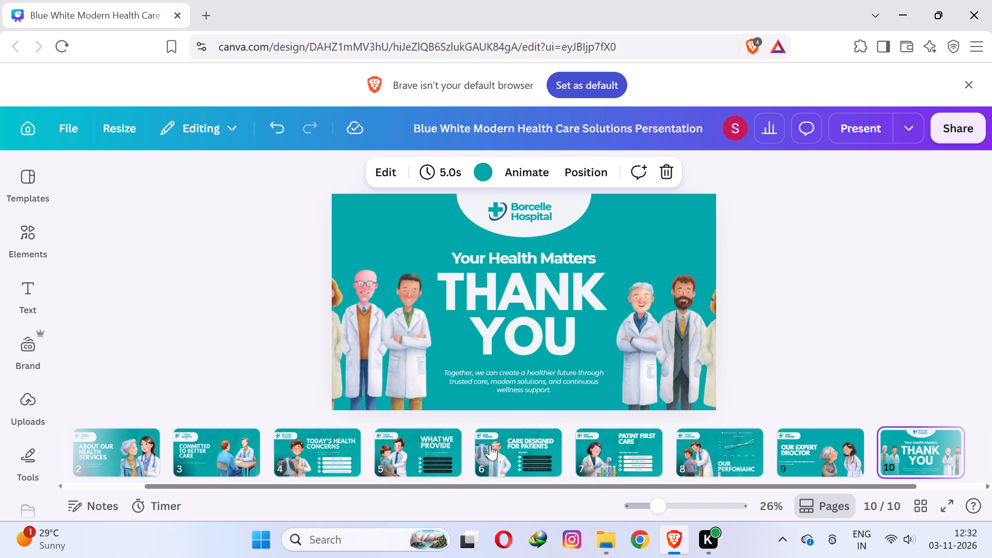
triple_click(518, 328)
left_click(578, 347)
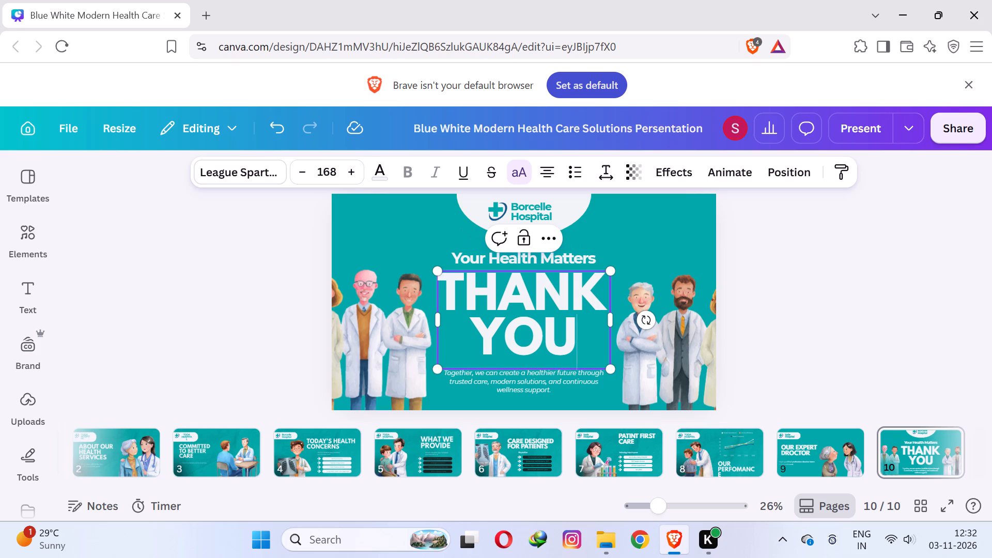
key("shift+ampersand")
type("contact us")
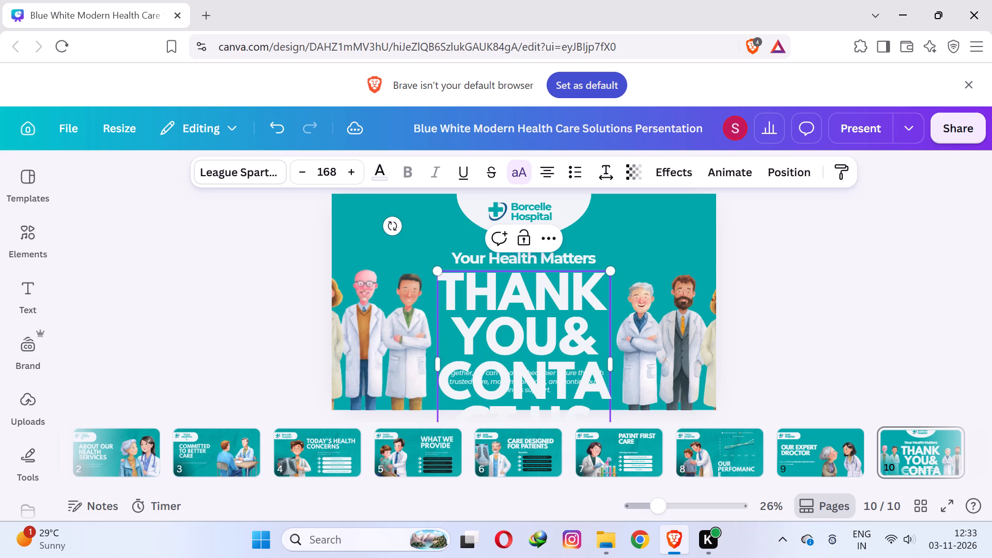
Shrink slide 10's heading to a font size of about 87.8 and centre it between the "Your Health Matters" line and the bottom paragraph.
left_click_drag(433, 273, 492, 379)
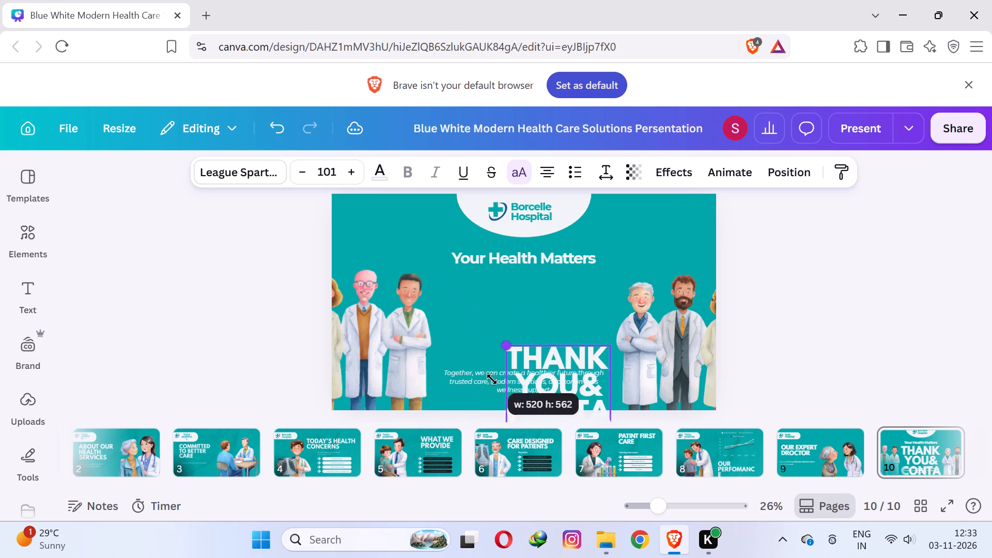
left_click_drag(492, 379, 493, 384)
left_click_drag(538, 384, 538, 363)
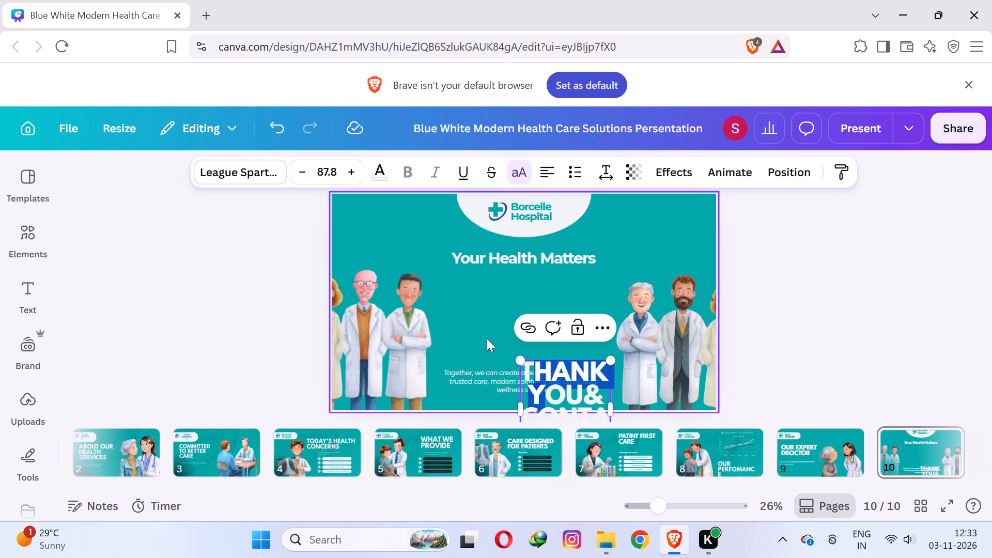
left_click(484, 318)
left_click_drag(567, 399, 525, 306)
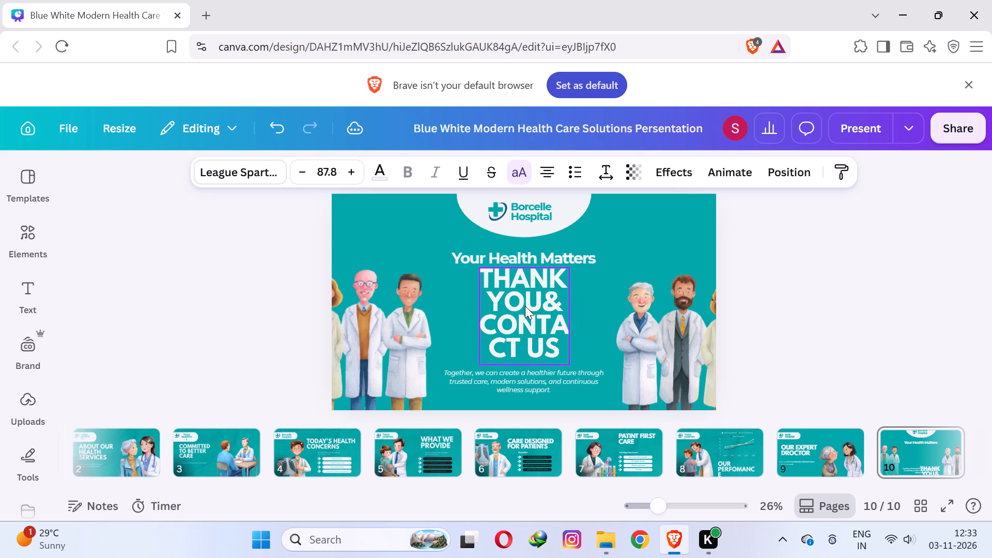
left_click(848, 309)
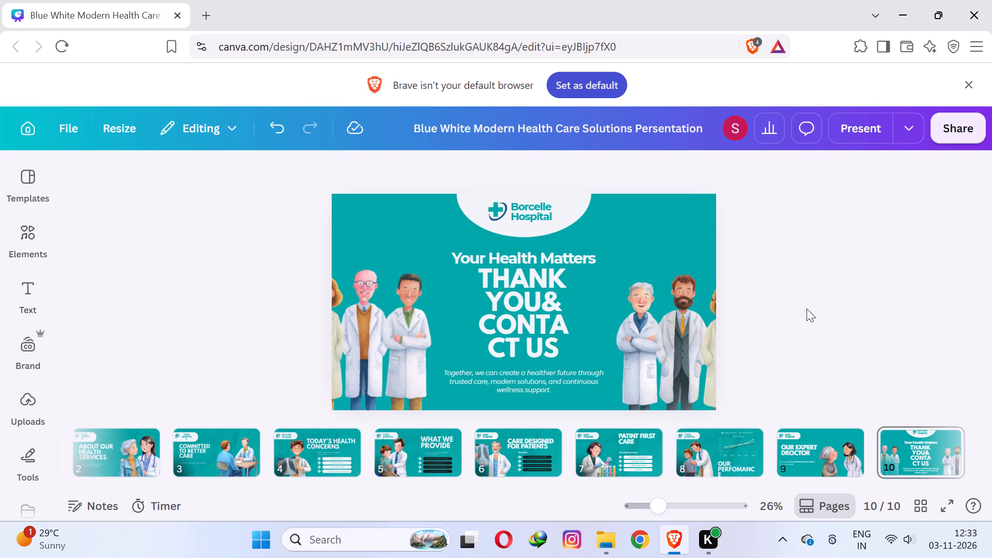
Move slide 10's "Your Health Matters" line slightly up and right, above the heading.
left_click(509, 262)
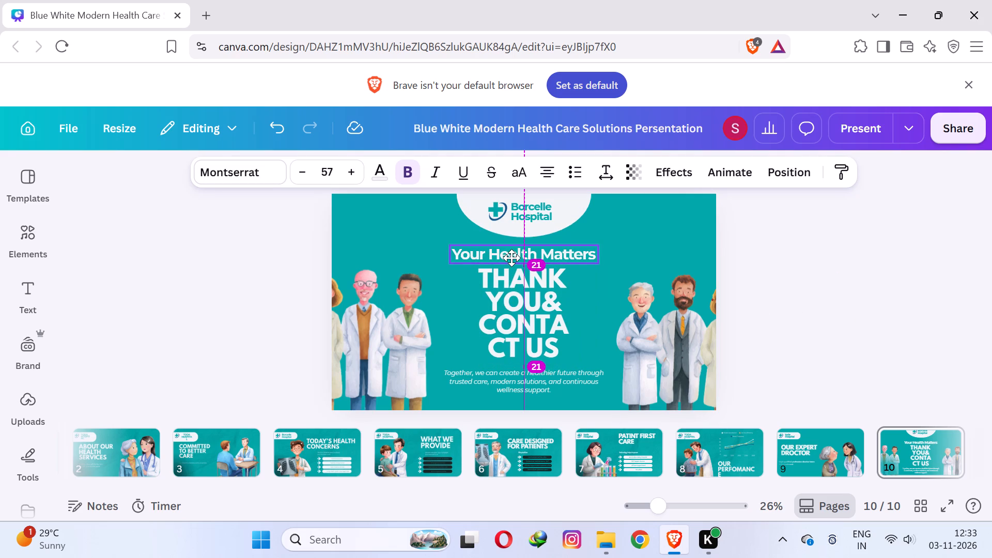
left_click(793, 258)
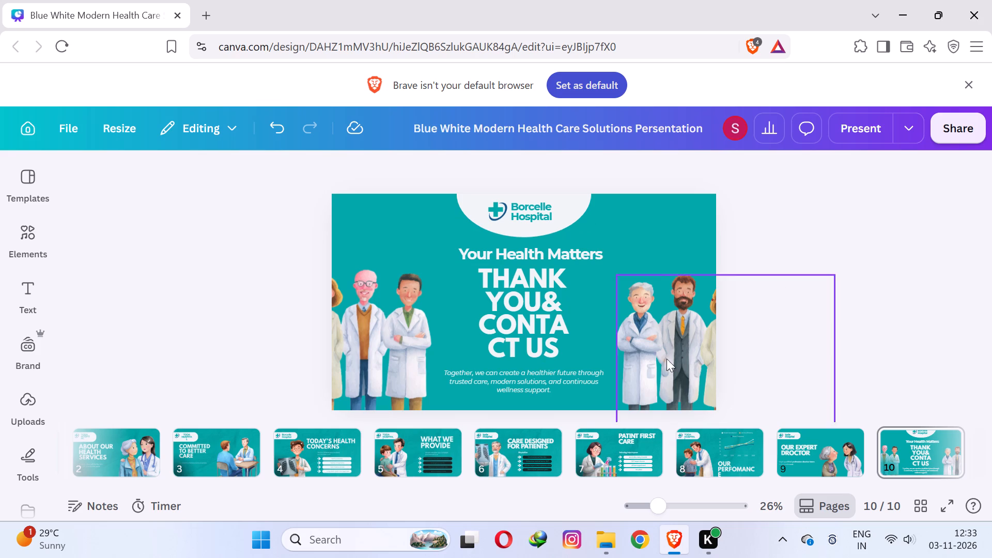
Replace the paragraph below slide 10's heading with "please contact us to any helpline".
triple_click(571, 378)
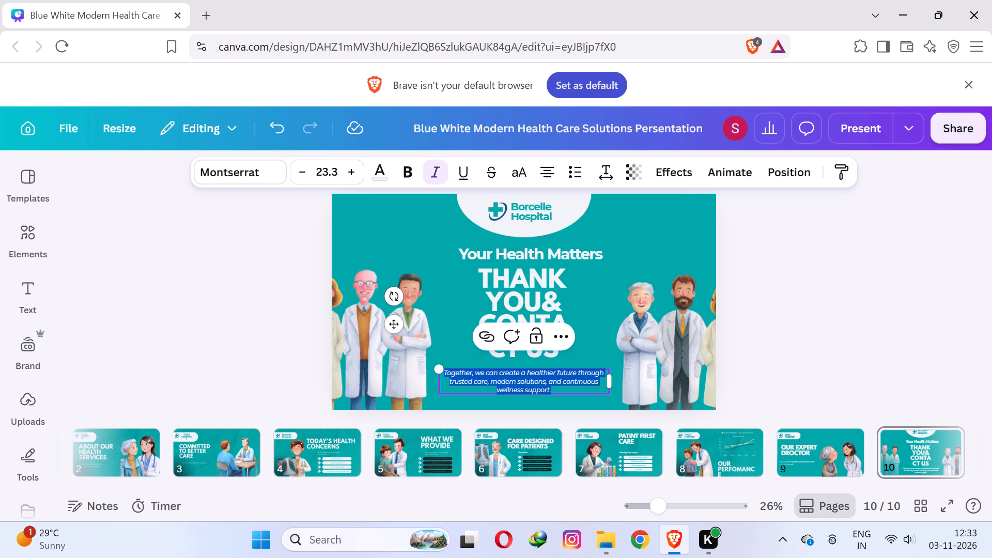
type("please contact us to any help")
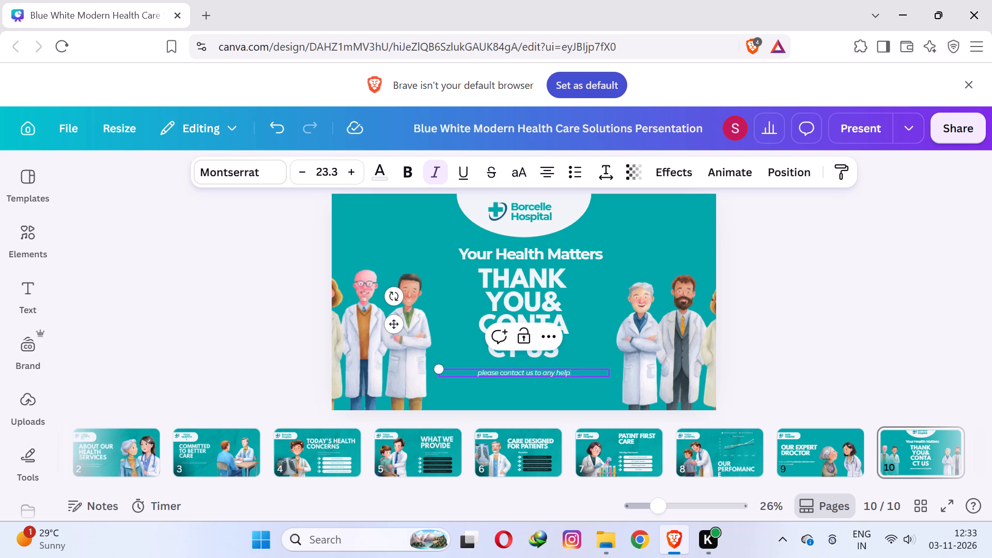
type("line")
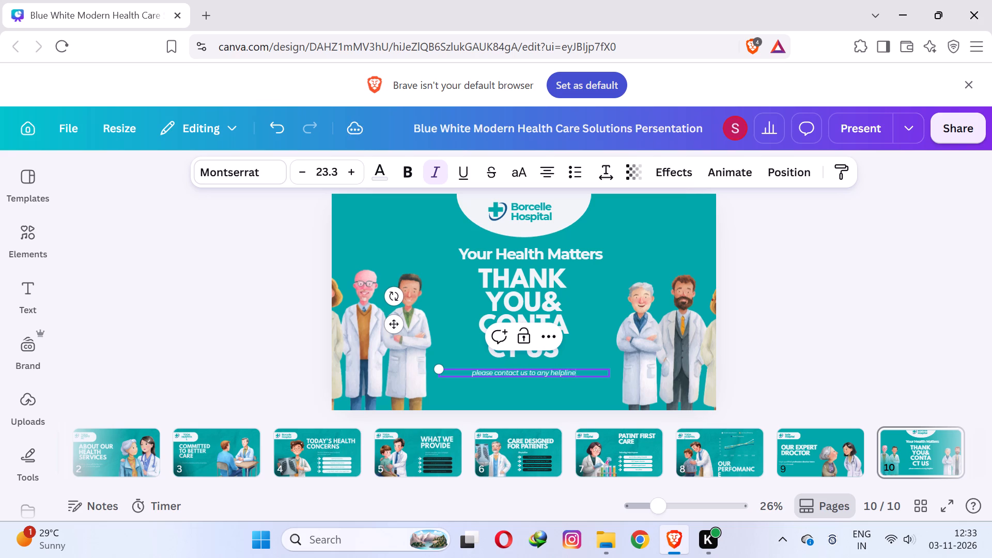
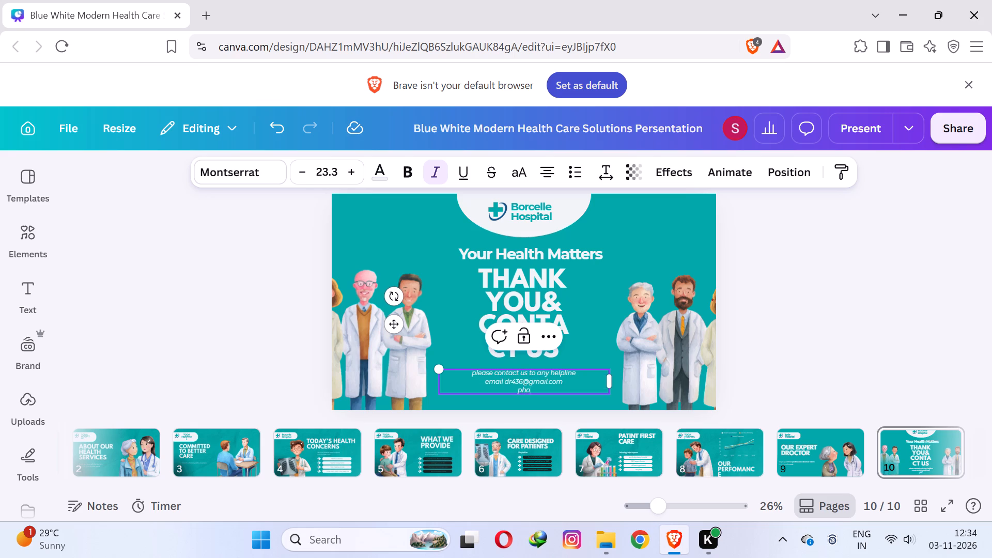
Complete the "phone" line with the phone number in slide 10's contact paragraph.
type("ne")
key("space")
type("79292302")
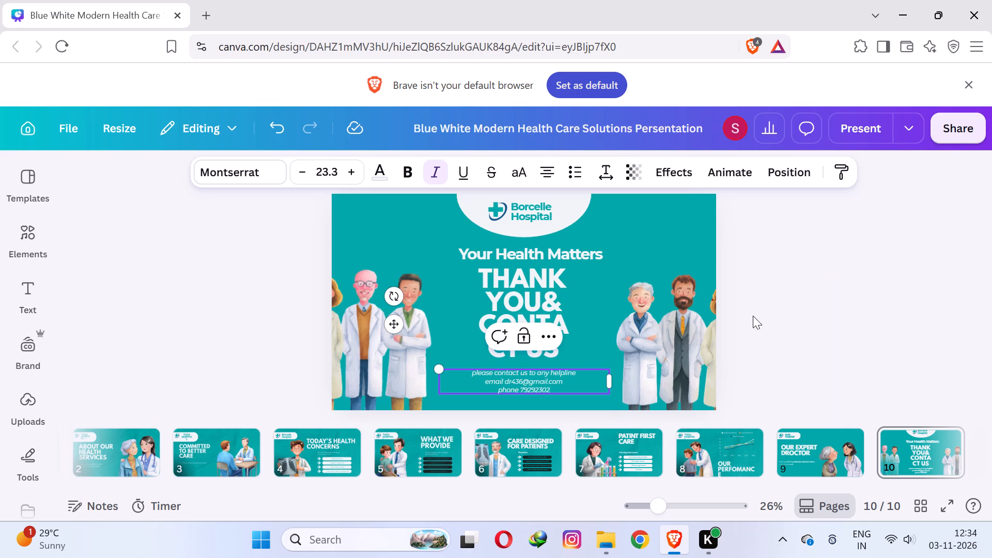
left_click(867, 283)
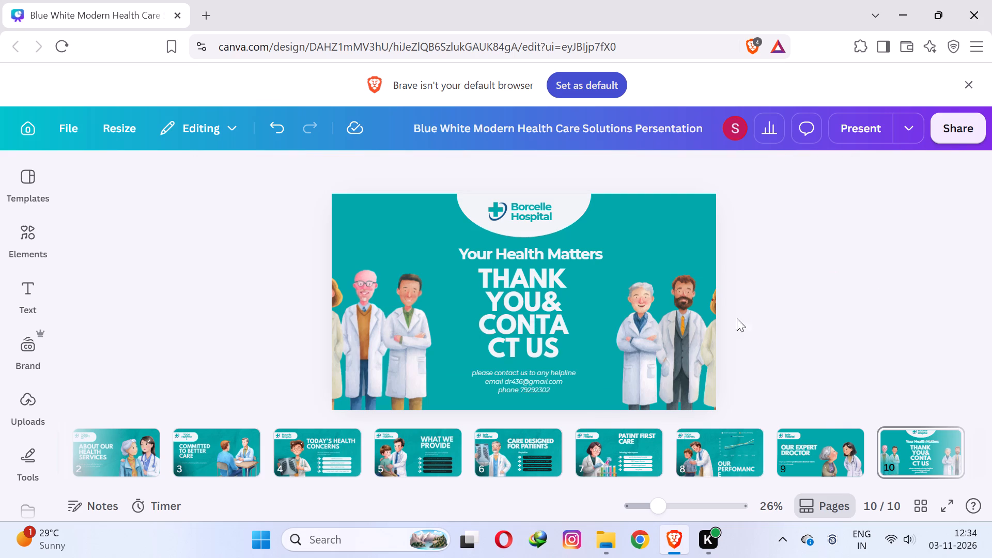
Nudge slide 10's contact paragraph slightly to the left below the heading.
left_click_drag(524, 388, 516, 387)
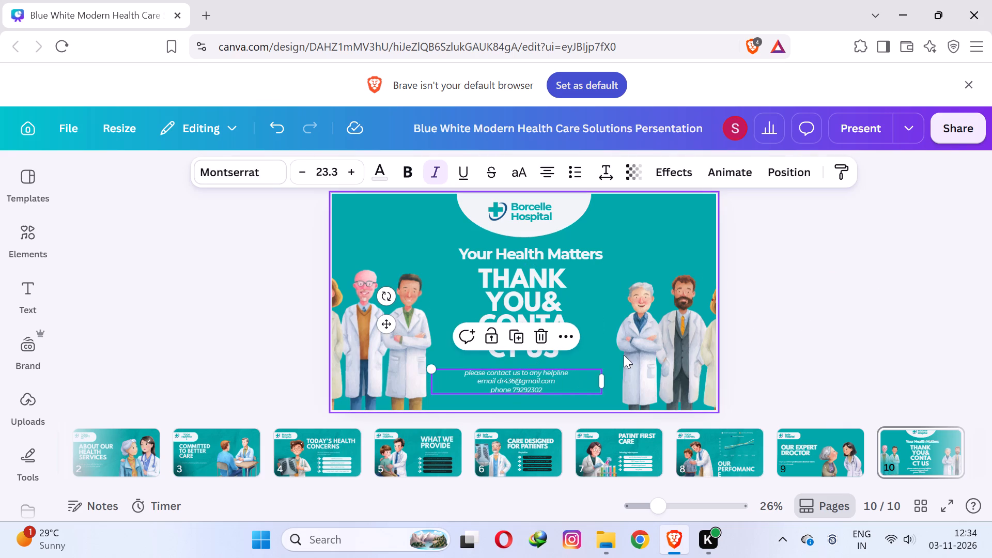
left_click(853, 318)
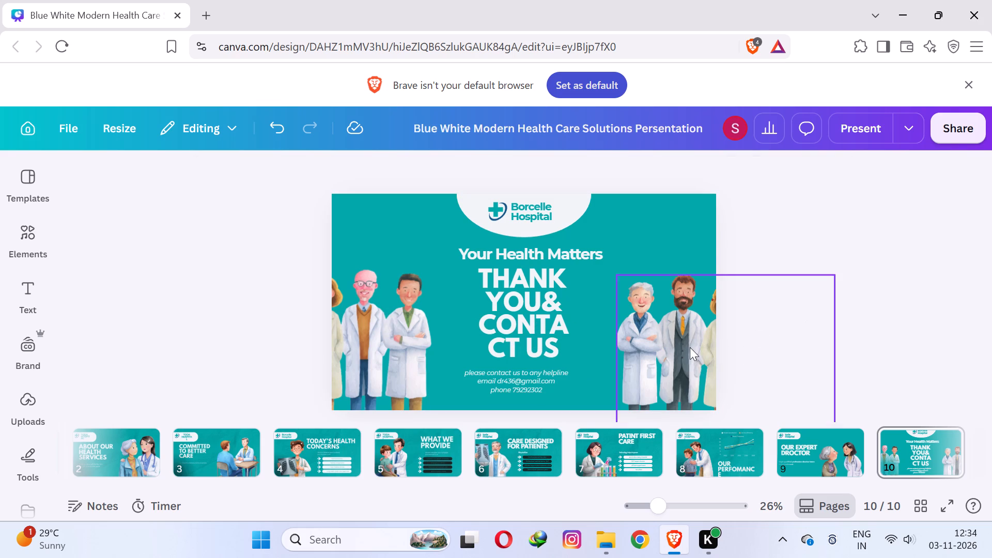
Move slide 10's two doctor illustrations inward towards the heading, so three whole doctors show on each side.
left_click_drag(690, 347, 649, 351)
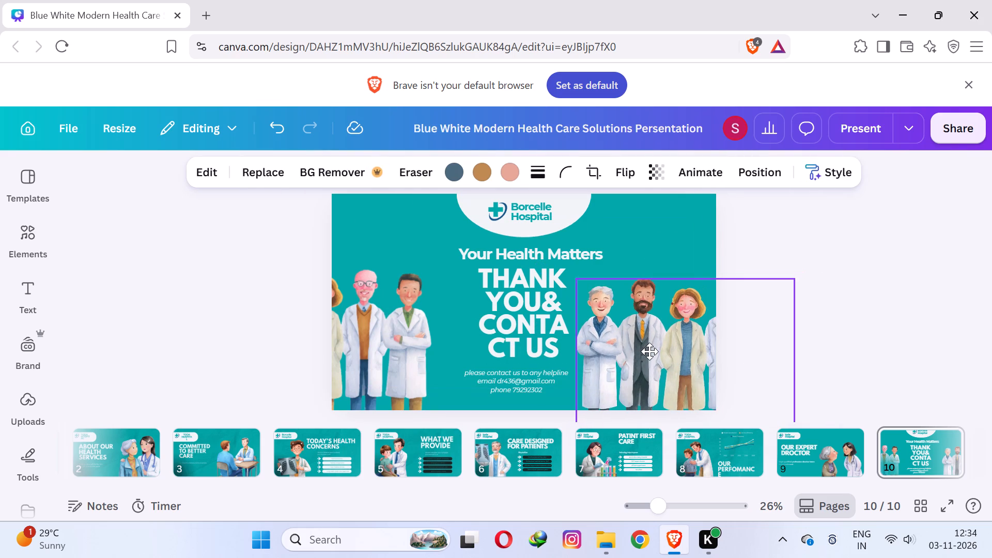
left_click_drag(408, 348, 431, 348)
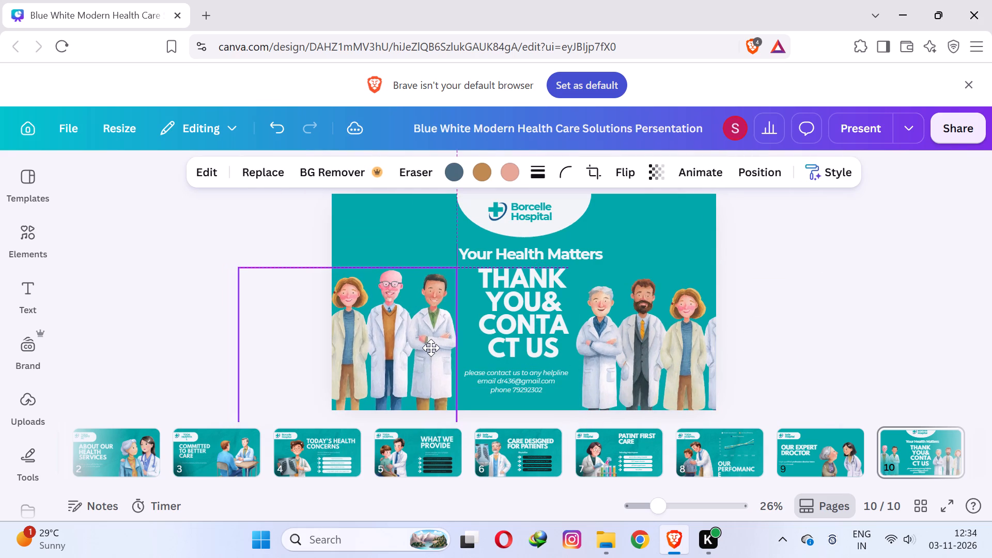
left_click_drag(431, 348, 438, 348)
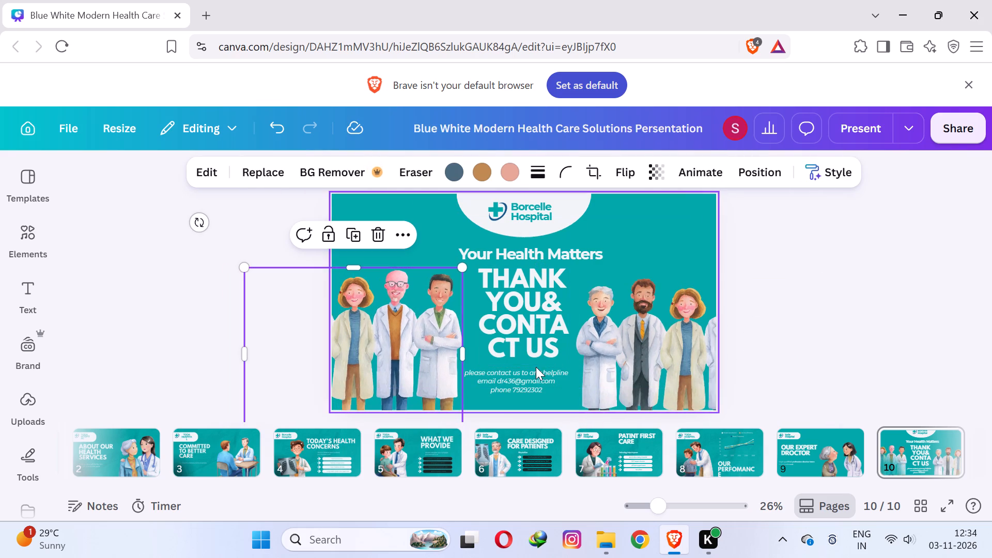
Shift slide 10's "THANK YOU& CONTACT US" heading and the contact paragraph slightly left, between the two doctor groups.
left_click_drag(534, 374, 539, 374)
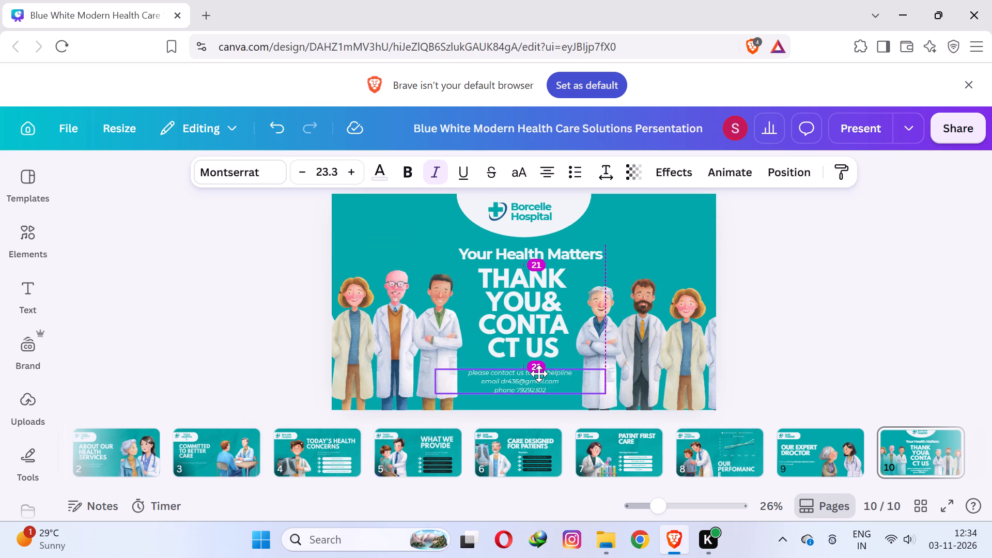
left_click_drag(533, 320, 524, 320)
left_click_drag(518, 370, 517, 370)
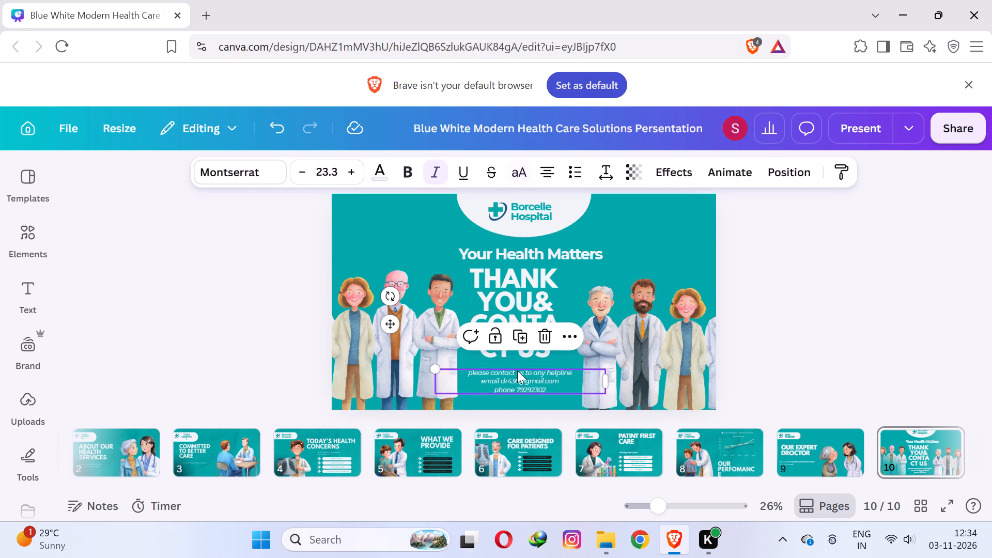
left_click_drag(517, 370, 510, 370)
left_click(828, 275)
Move slide 10's right-hand doctors illustration further left, up to the edge of the heading.
left_click_drag(647, 335, 646, 335)
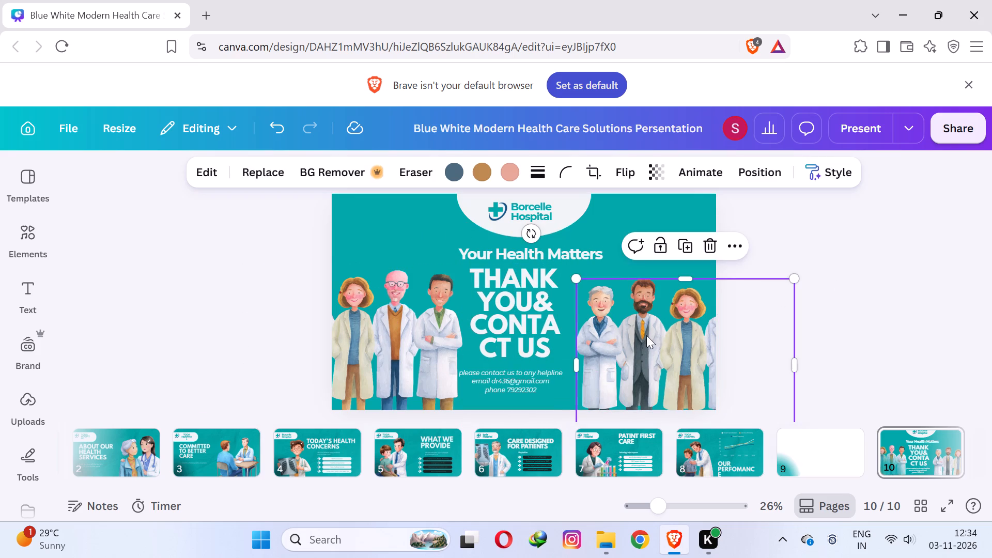
left_click_drag(646, 335, 632, 335)
left_click(856, 303)
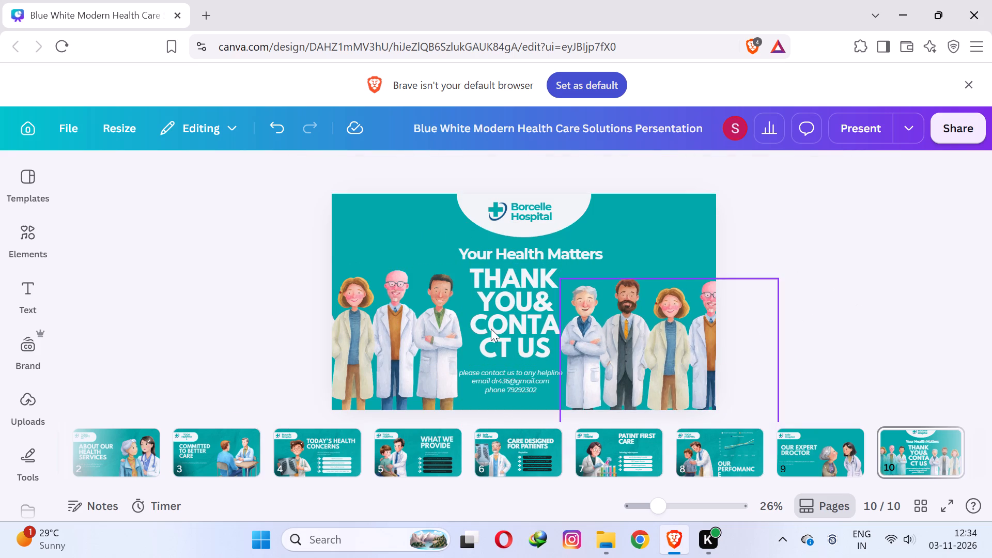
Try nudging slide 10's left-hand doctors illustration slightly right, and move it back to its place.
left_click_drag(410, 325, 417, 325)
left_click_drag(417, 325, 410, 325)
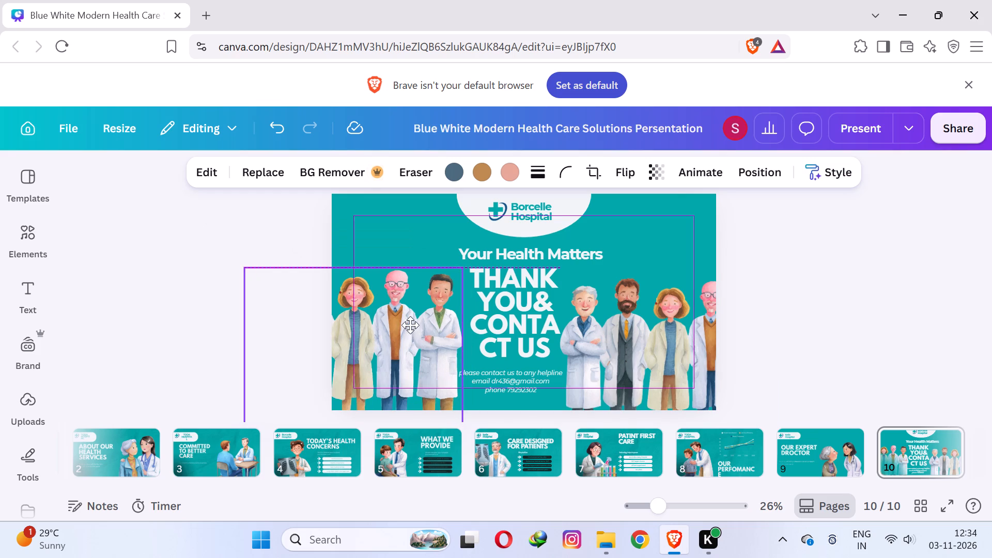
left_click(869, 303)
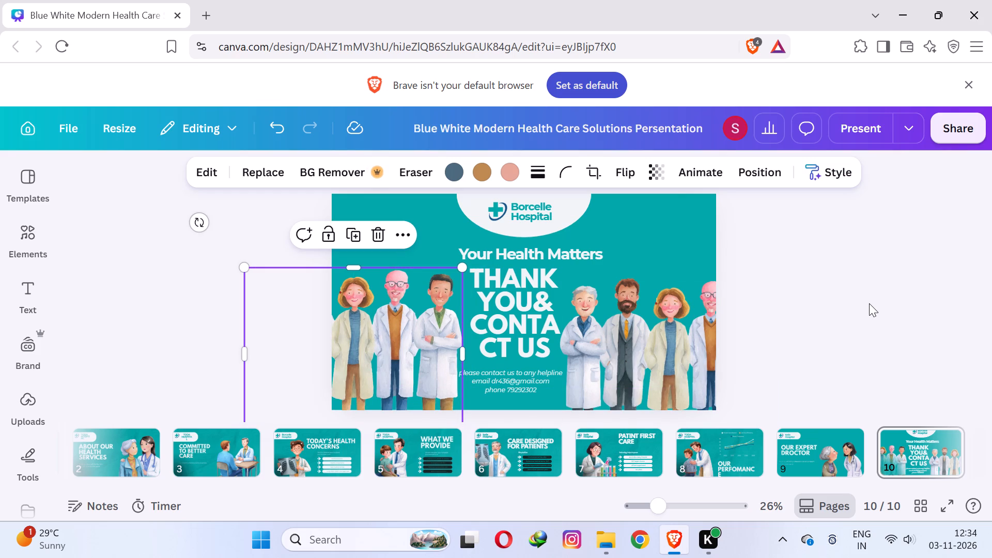